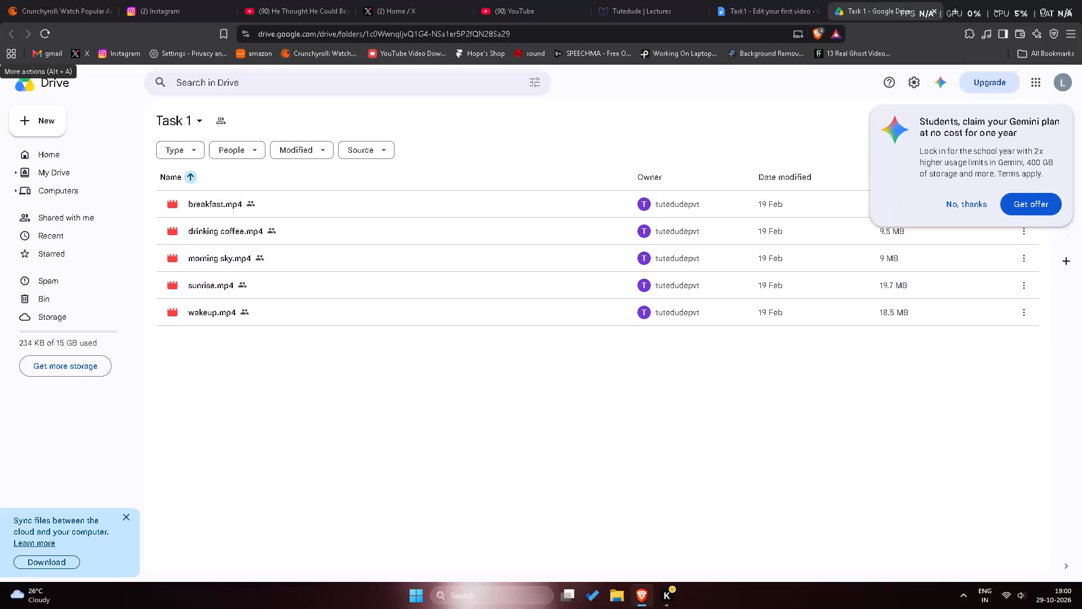
Dismiss the Gemini offer and download all five MP4 clips in the Task 1 folder together.
{"action": "left_click", "coordinate": [964, 203]}
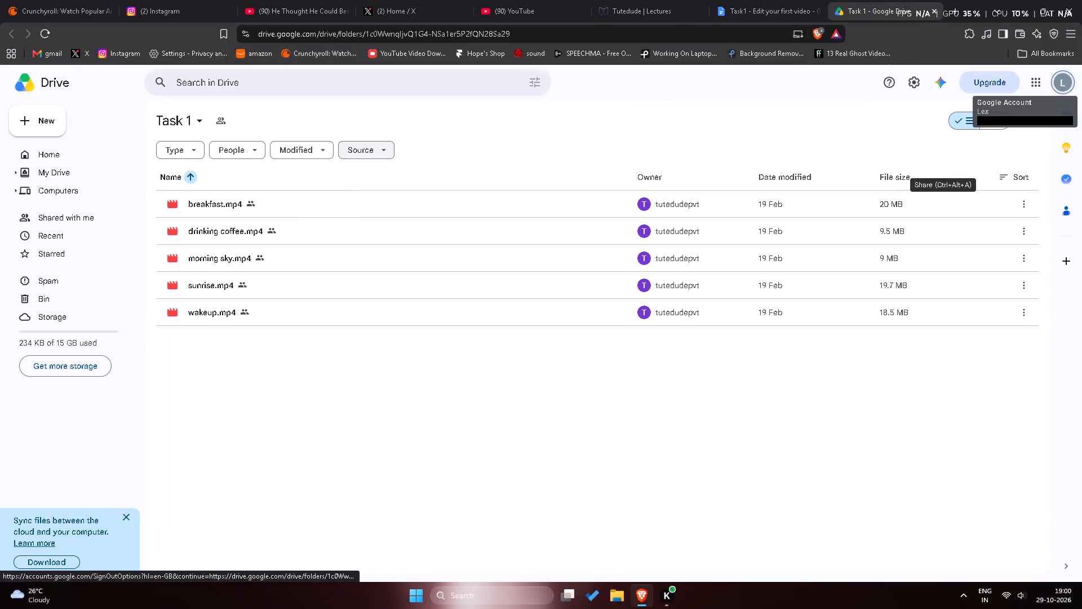
{"action": "left_click_drag", "start_coordinate": [513, 420], "coordinate": [439, 162]}
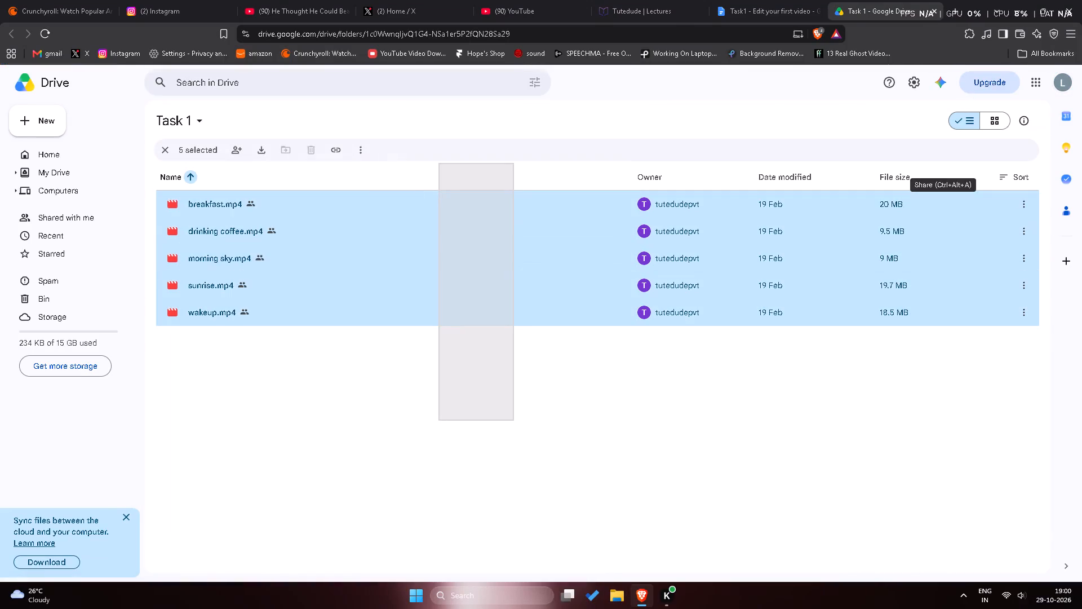
{"action": "left_click_drag", "start_coordinate": [439, 162], "coordinate": [454, 198]}
{"action": "left_click", "coordinate": [260, 150]}
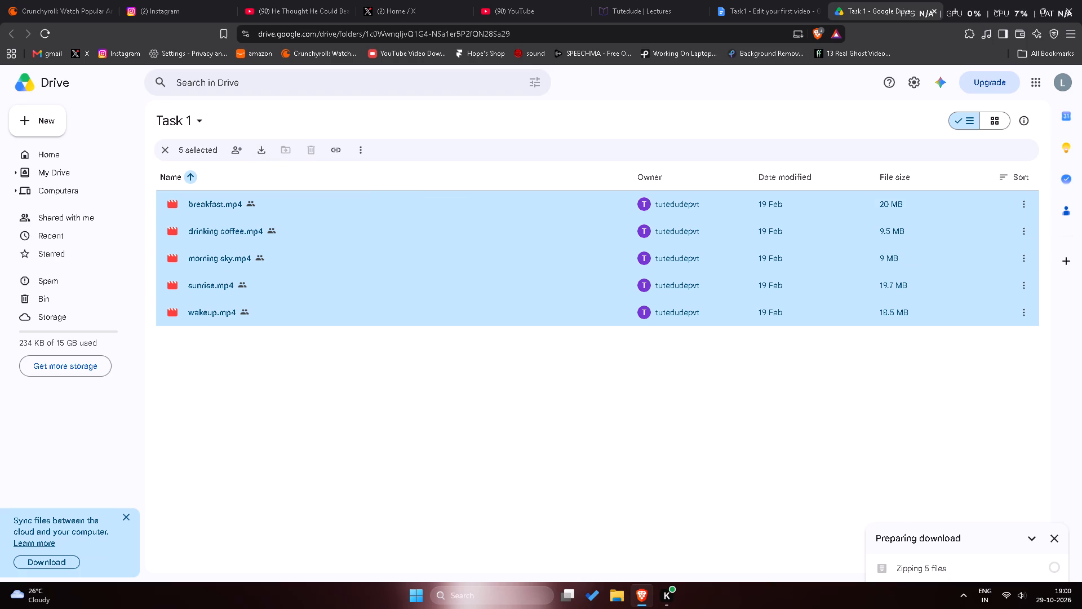
Launch DaVinci Resolve while the clips are being zipped.
{"action": "left_click", "coordinate": [529, 593]}
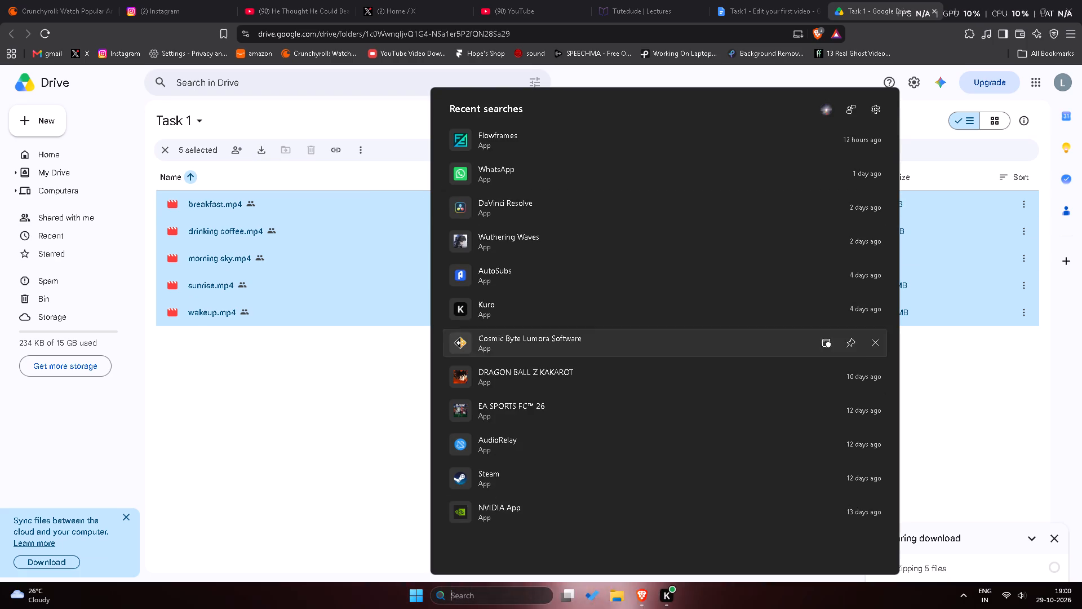
{"action": "left_click", "coordinate": [539, 199]}
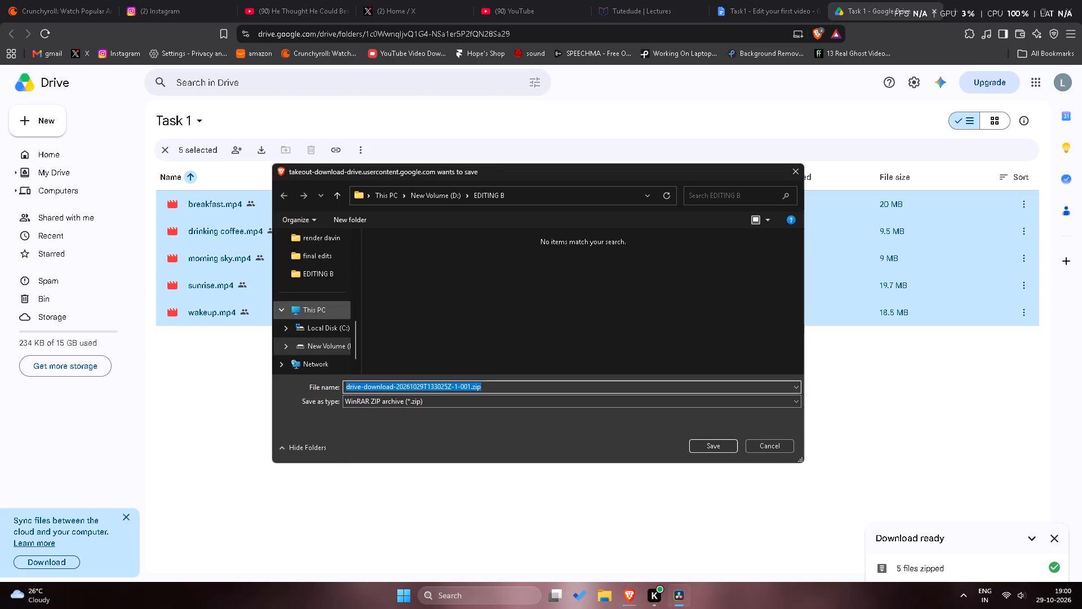
Save the zipped clips in the render davin folder inside Downloads, keeping the suggested file name.
{"action": "scroll", "coordinate": [312, 299], "scroll_direction": "down", "scroll_amount": 4}
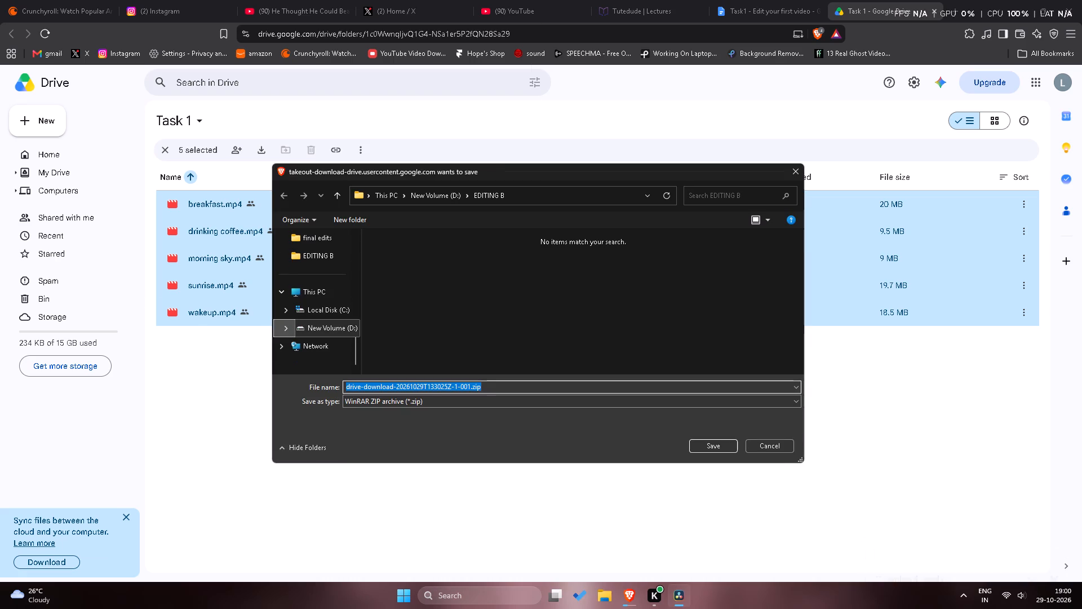
{"action": "scroll", "coordinate": [324, 332], "scroll_direction": "up", "scroll_amount": 5}
{"action": "scroll", "coordinate": [312, 277], "scroll_direction": "up", "scroll_amount": 4}
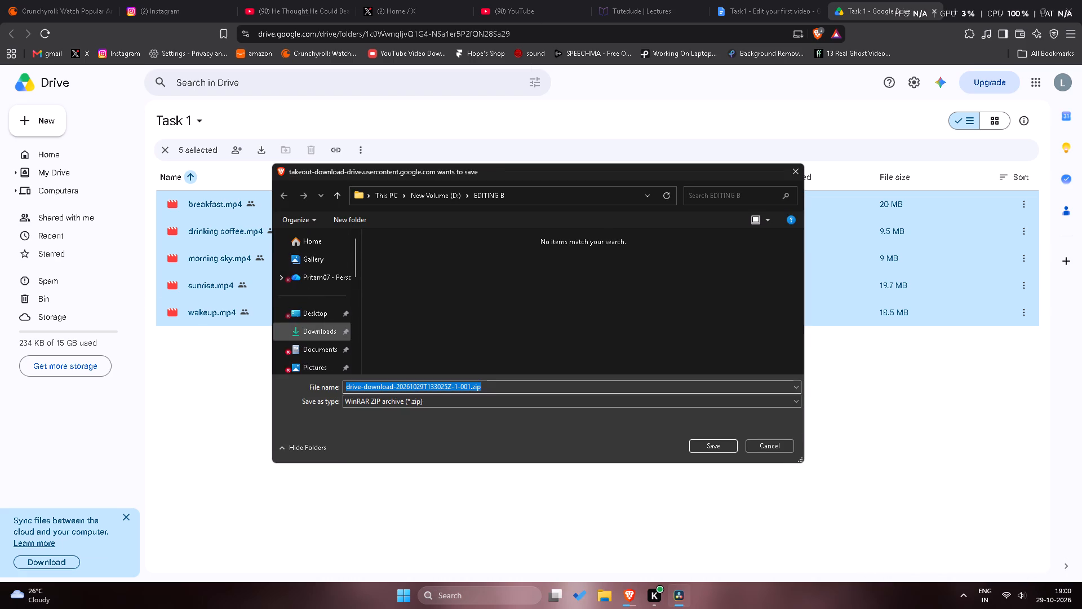
{"action": "left_click", "coordinate": [319, 338]}
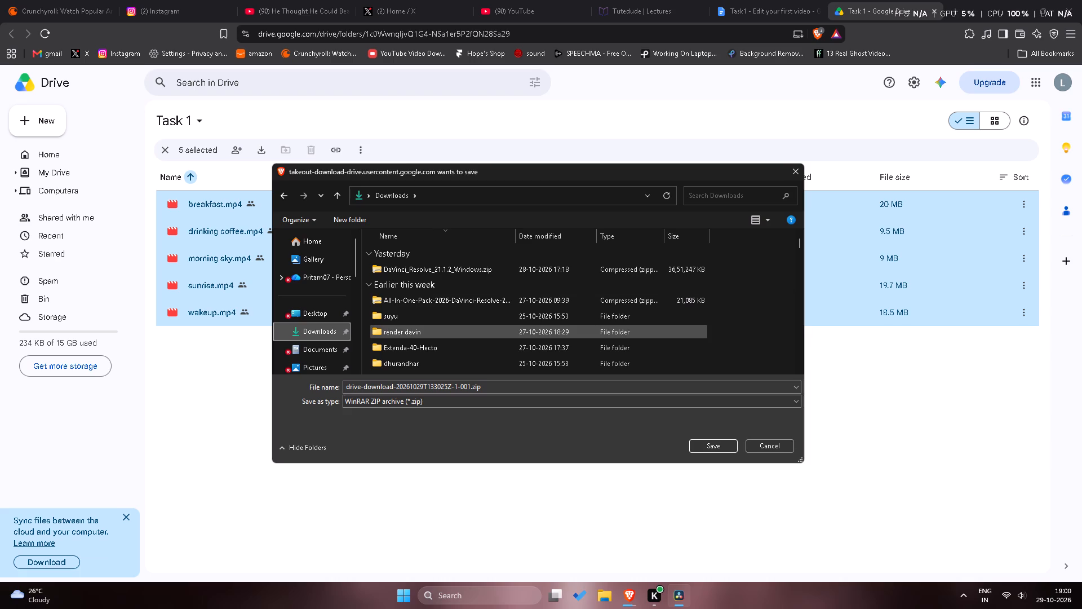
{"action": "double_click", "coordinate": [432, 336]}
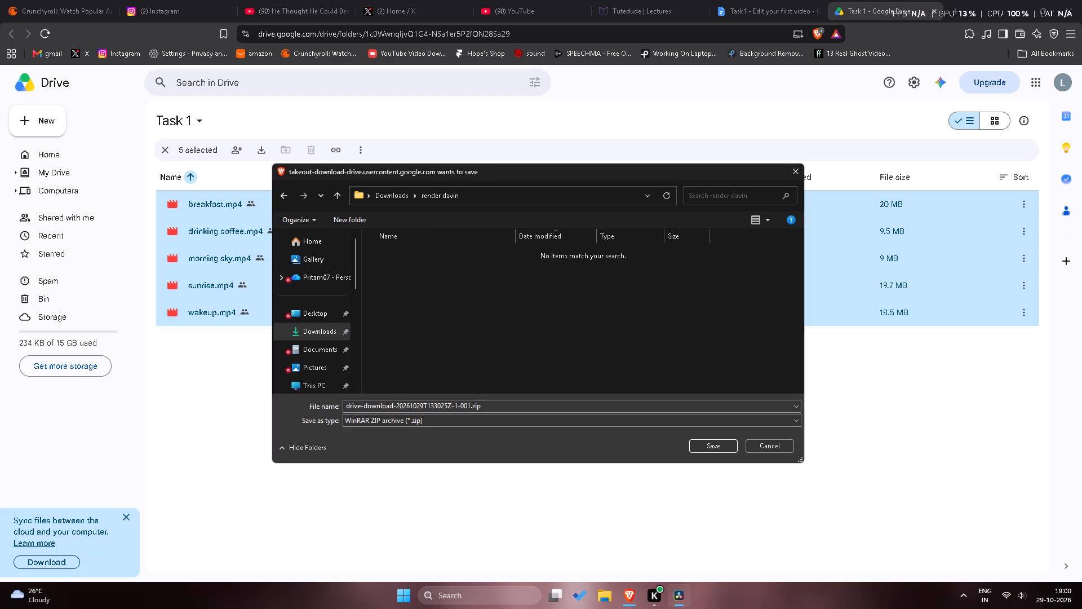
{"action": "left_click", "coordinate": [718, 445]}
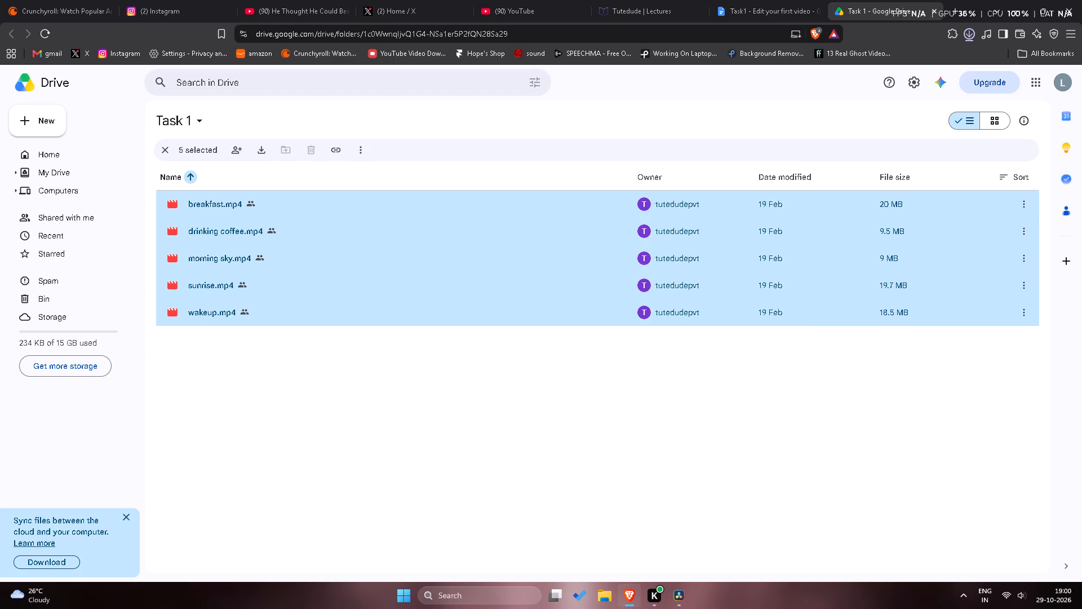
Open the freetouse.com morning music link from the Task1 document and close the Google Drive tab.
{"action": "left_click", "coordinate": [758, 7]}
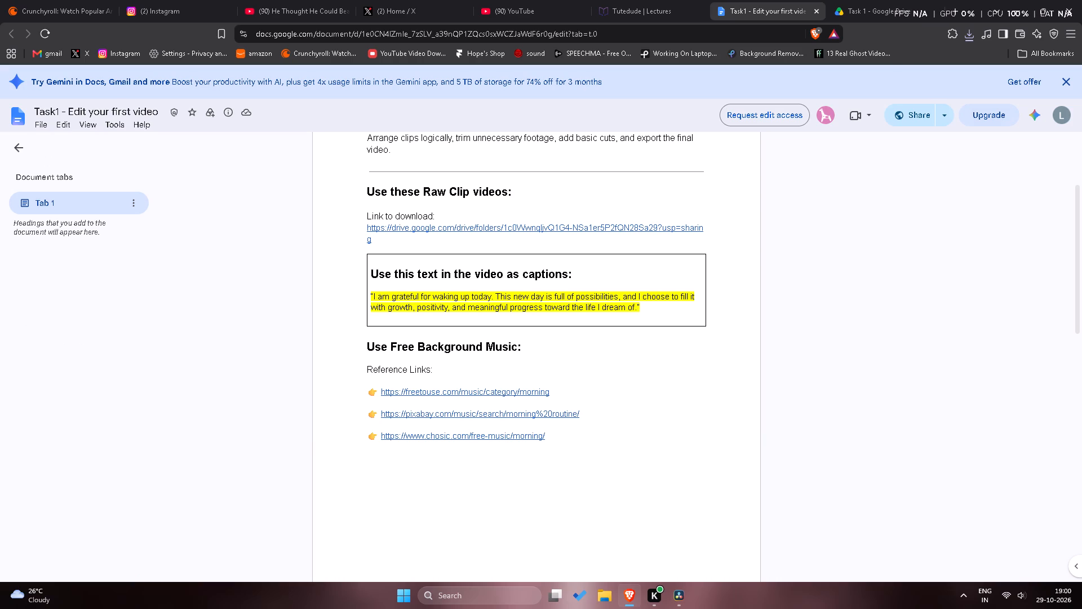
{"action": "left_click", "coordinate": [430, 394]}
{"action": "left_click", "coordinate": [446, 414]}
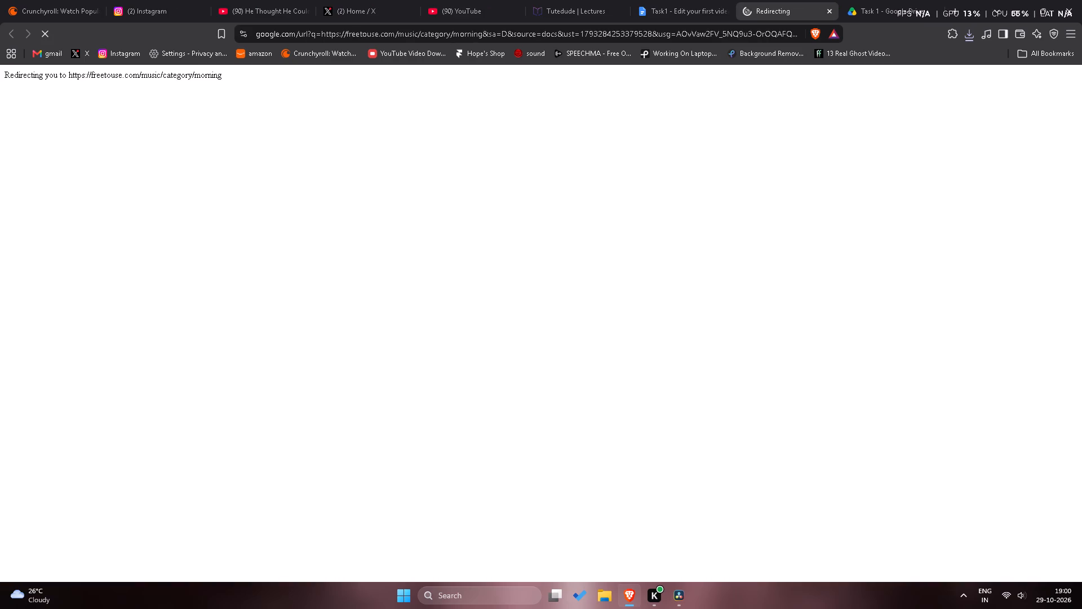
{"action": "left_click", "coordinate": [934, 9]}
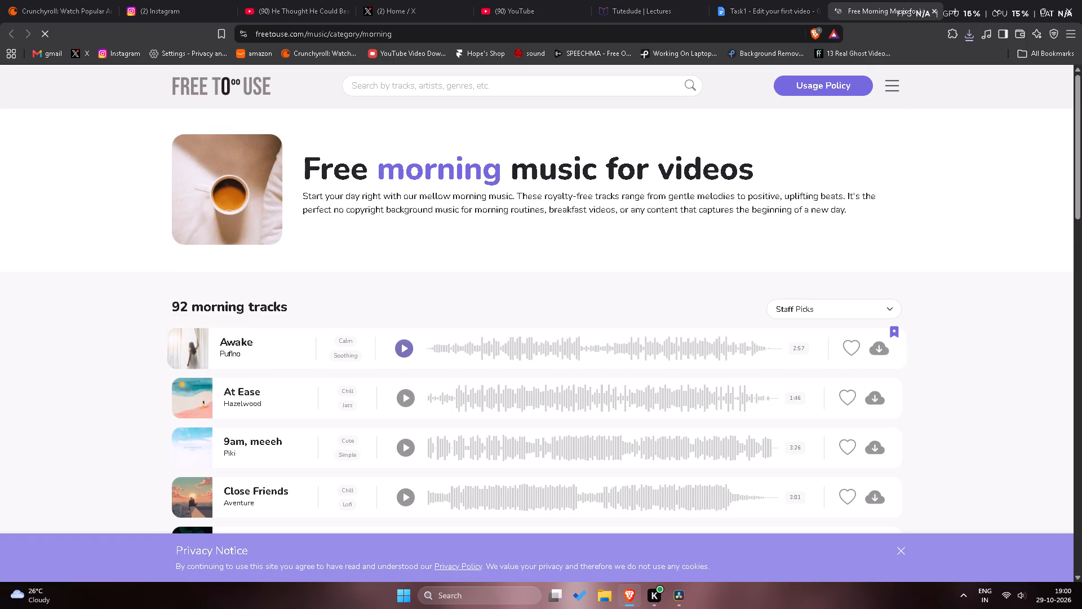
Preview the tracks Awake, At Ease and 9am, meeeh as possible background music, sampling different parts of them.
{"action": "left_click", "coordinate": [407, 354]}
{"action": "scroll", "coordinate": [500, 347], "scroll_direction": "down", "scroll_amount": 1}
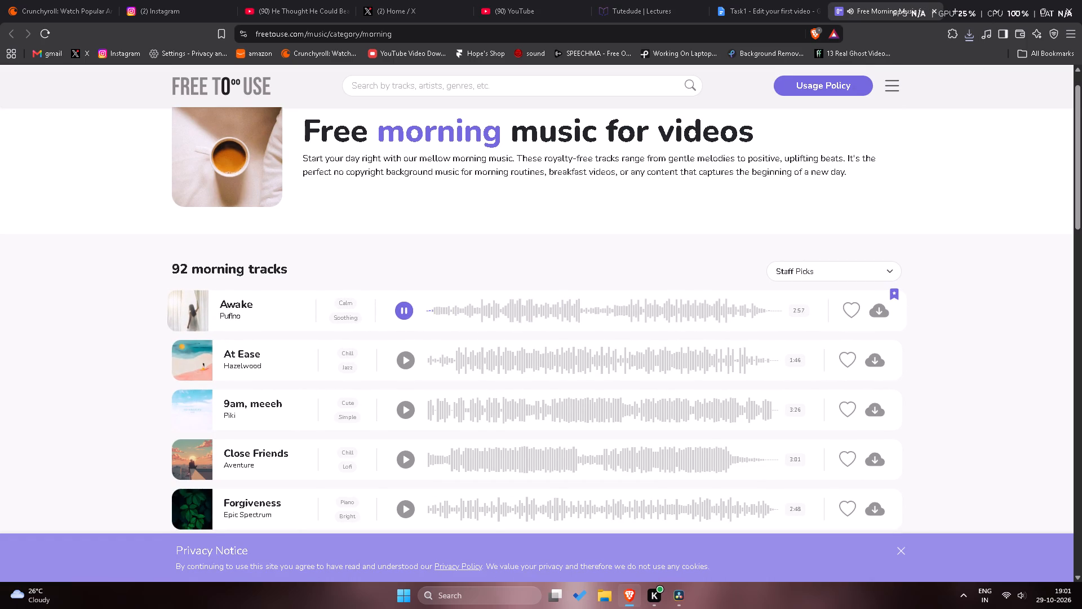
{"action": "left_click", "coordinate": [499, 305]}
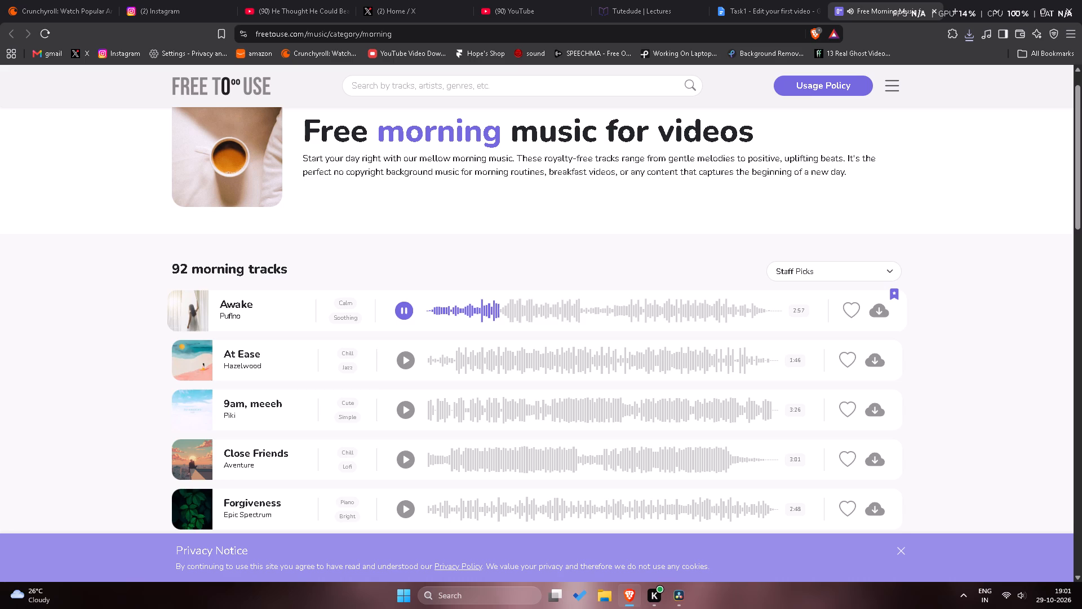
{"action": "left_click", "coordinate": [409, 365]}
{"action": "left_click", "coordinate": [456, 360]}
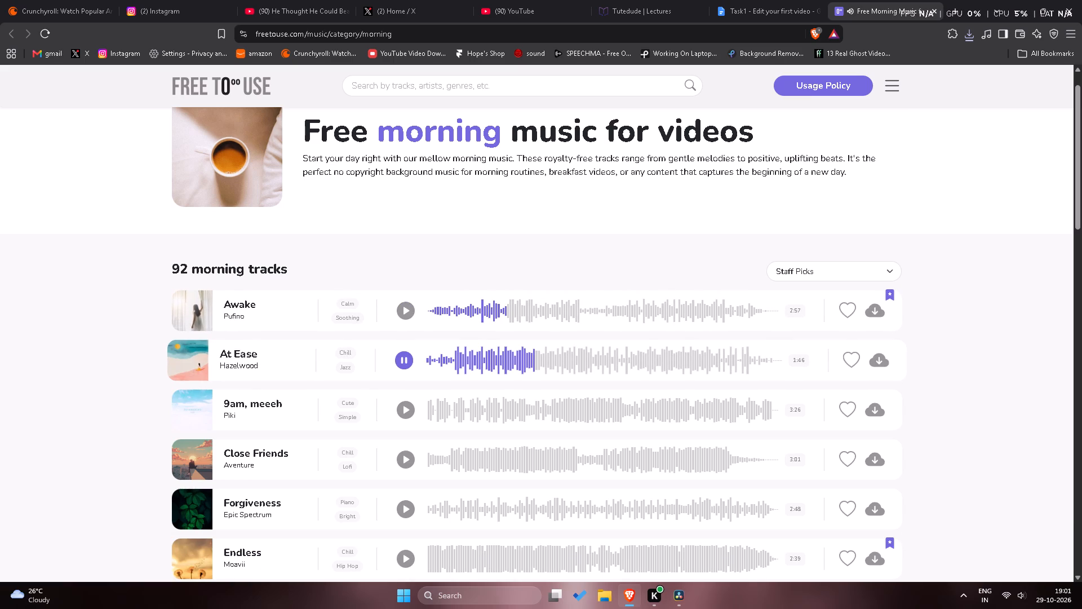
{"action": "left_click", "coordinate": [400, 415]}
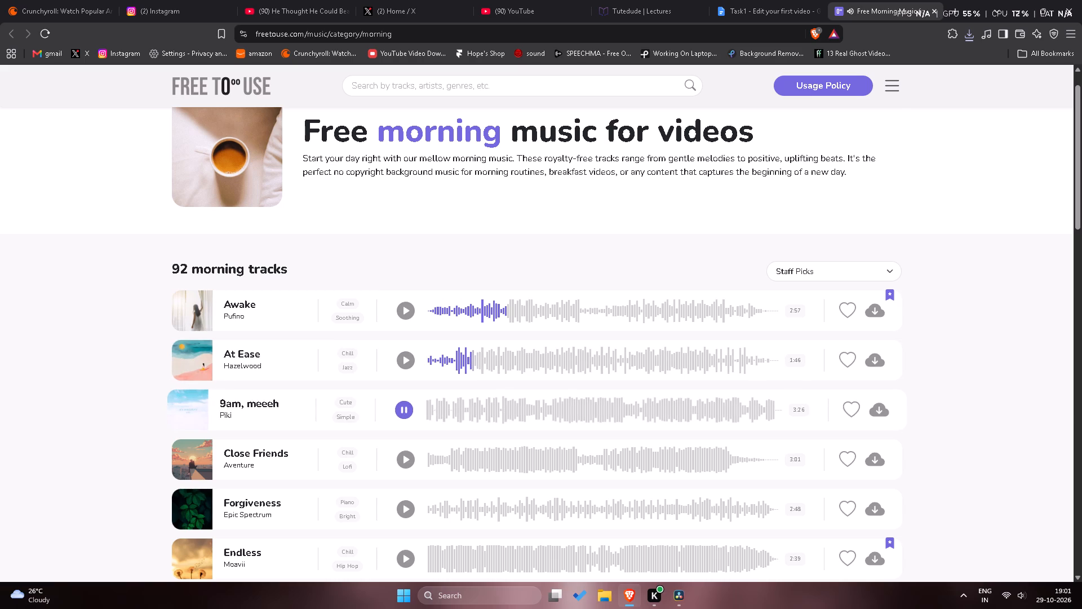
{"action": "left_click", "coordinate": [462, 410]}
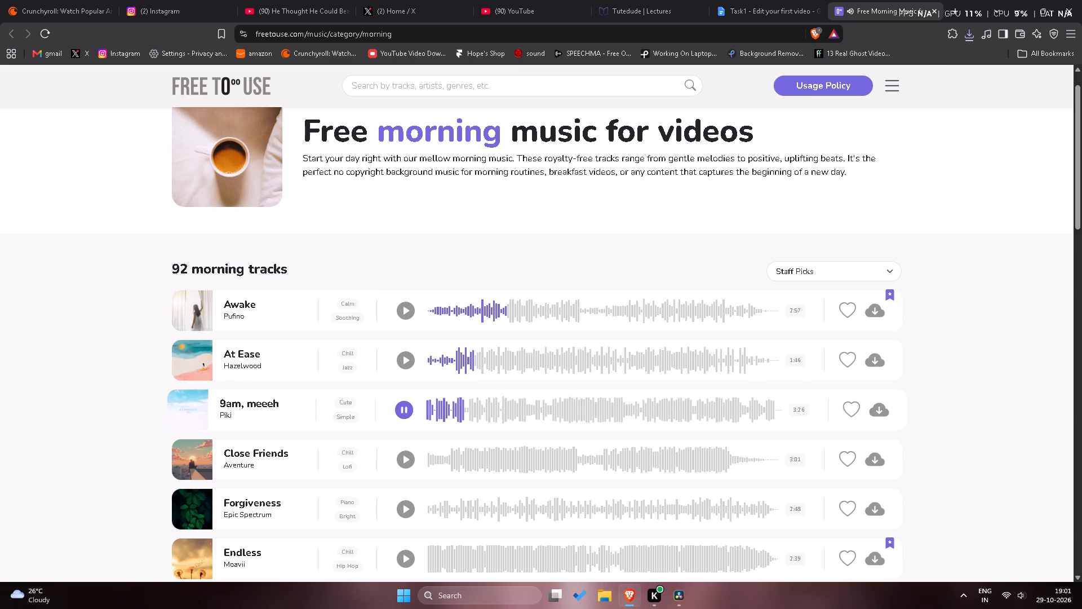
{"action": "left_click", "coordinate": [402, 410]}
Go back to the Task1 document and review the video requirements at its beginning.
{"action": "left_click", "coordinate": [799, 0]}
{"action": "scroll", "coordinate": [566, 435], "scroll_direction": "up", "scroll_amount": 5}
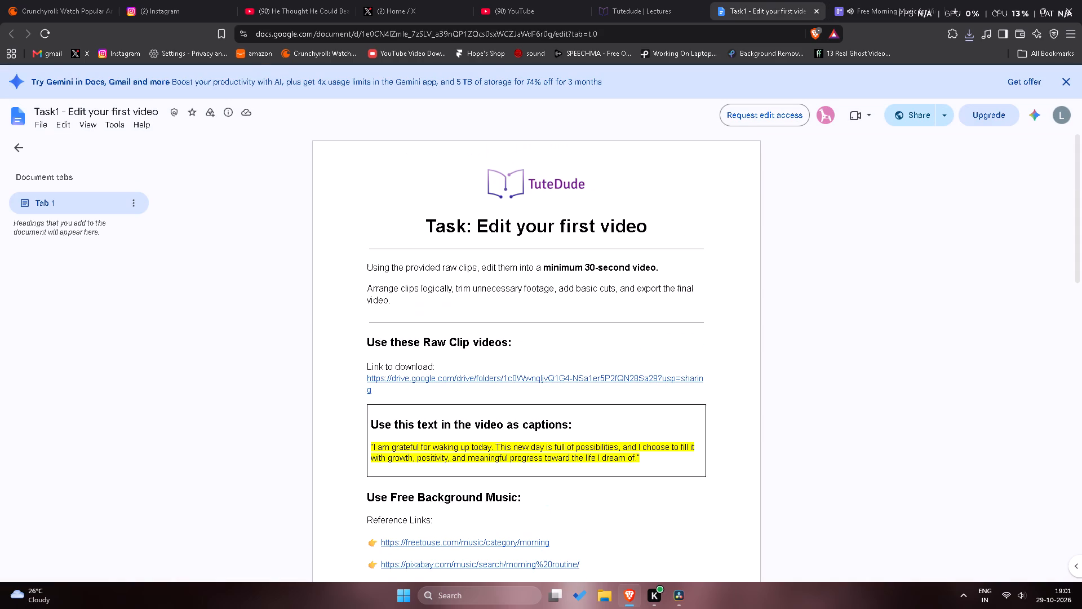
Switch to DaVinci Resolve and skip the 21.1.2 software update.
{"action": "left_click", "coordinate": [677, 599]}
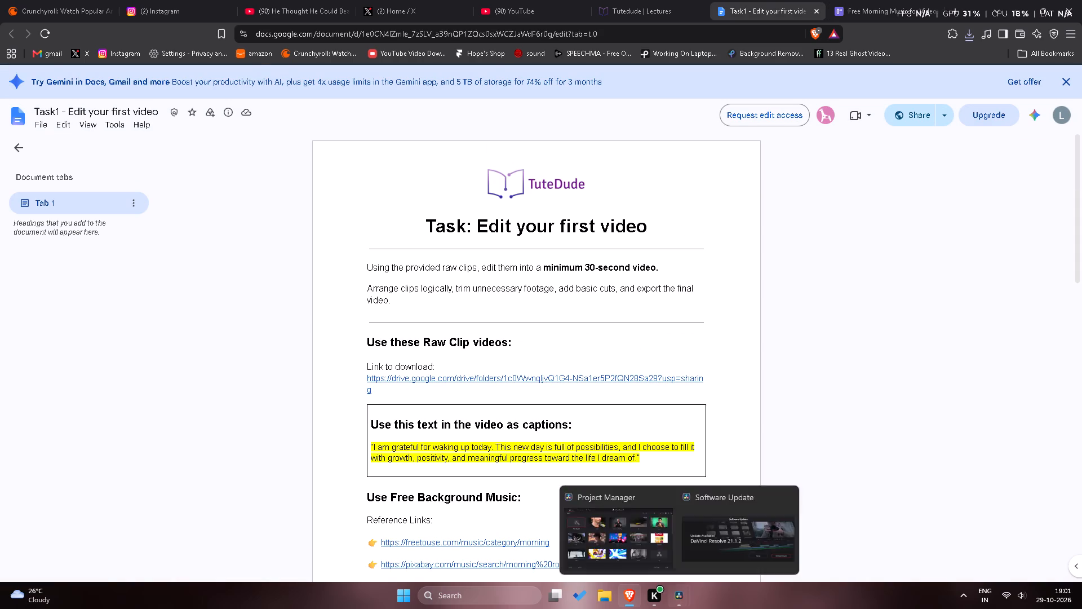
{"action": "left_click", "coordinate": [732, 566]}
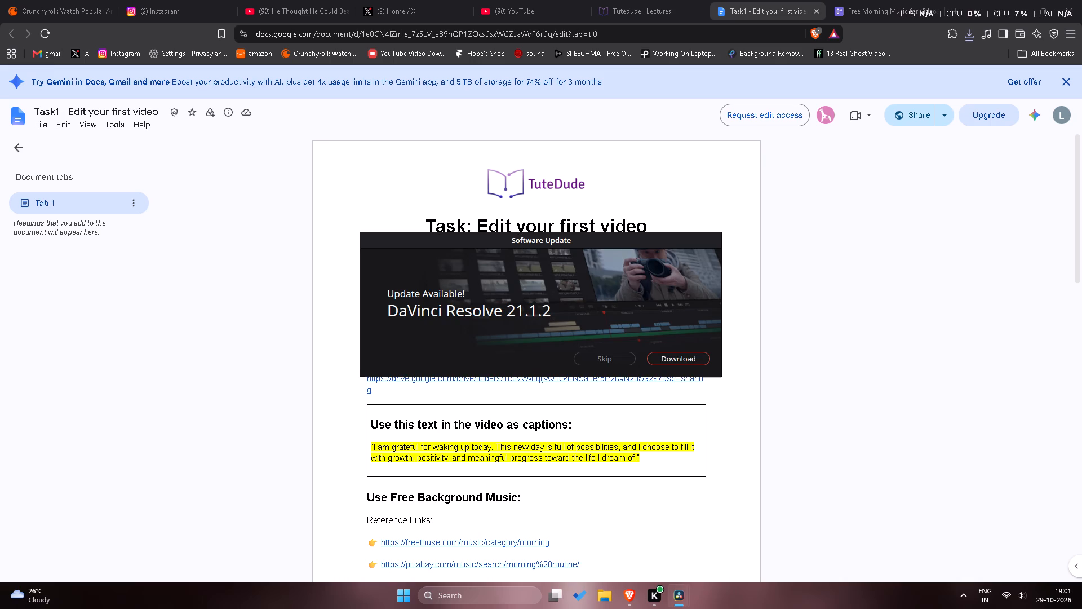
{"action": "left_click", "coordinate": [620, 361]}
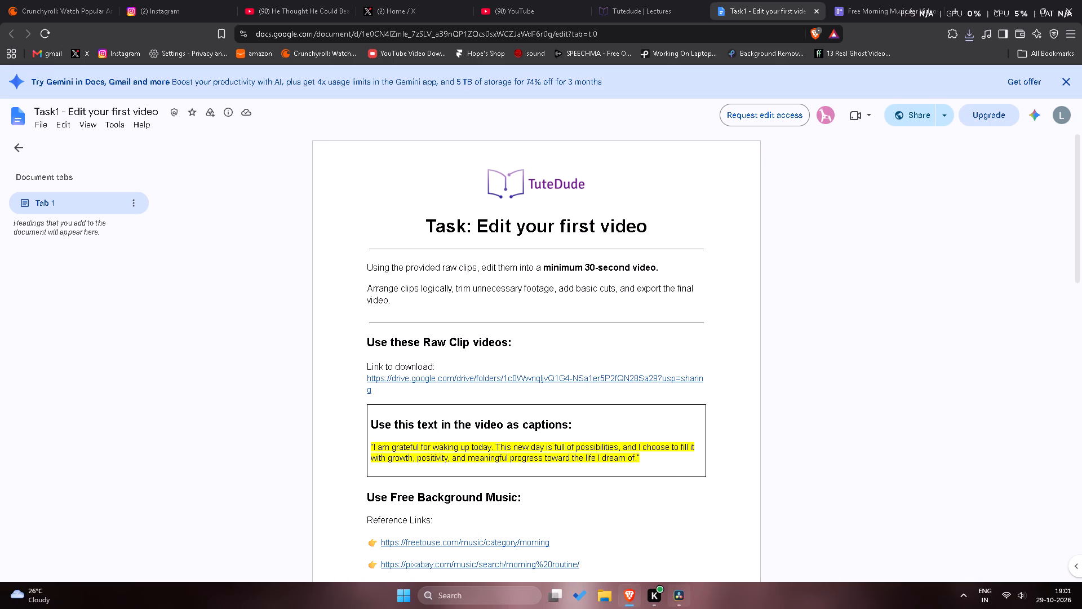
Create a new local project named prj1 and switch it to the Edit page.
{"action": "left_click", "coordinate": [669, 598]}
{"action": "double_click", "coordinate": [289, 205]}
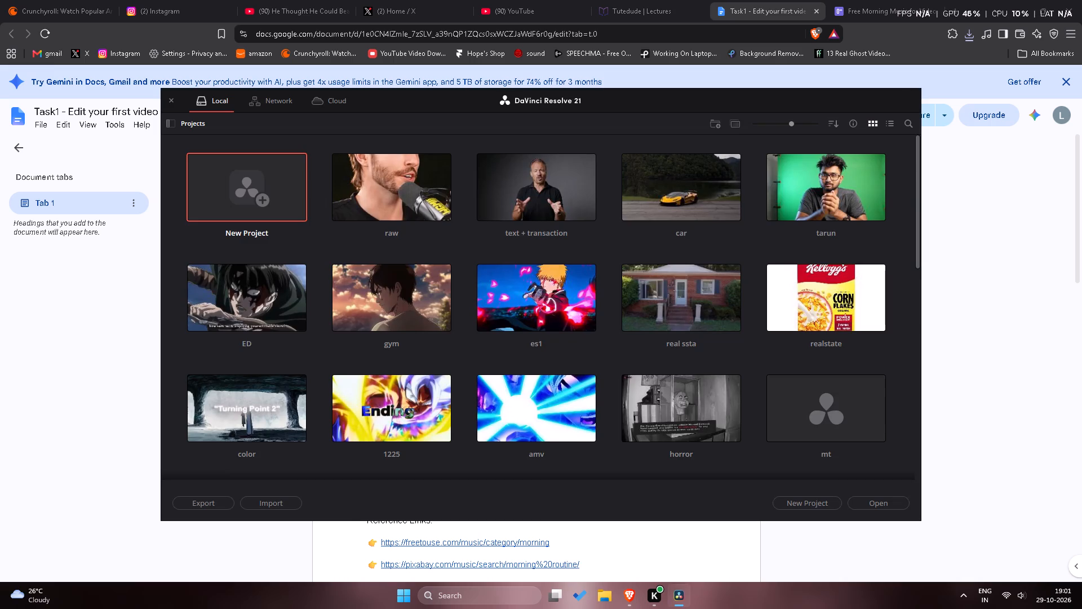
{"action": "left_click", "coordinate": [534, 286]}
{"action": "left_click_drag", "start_coordinate": [533, 285], "coordinate": [473, 267]}
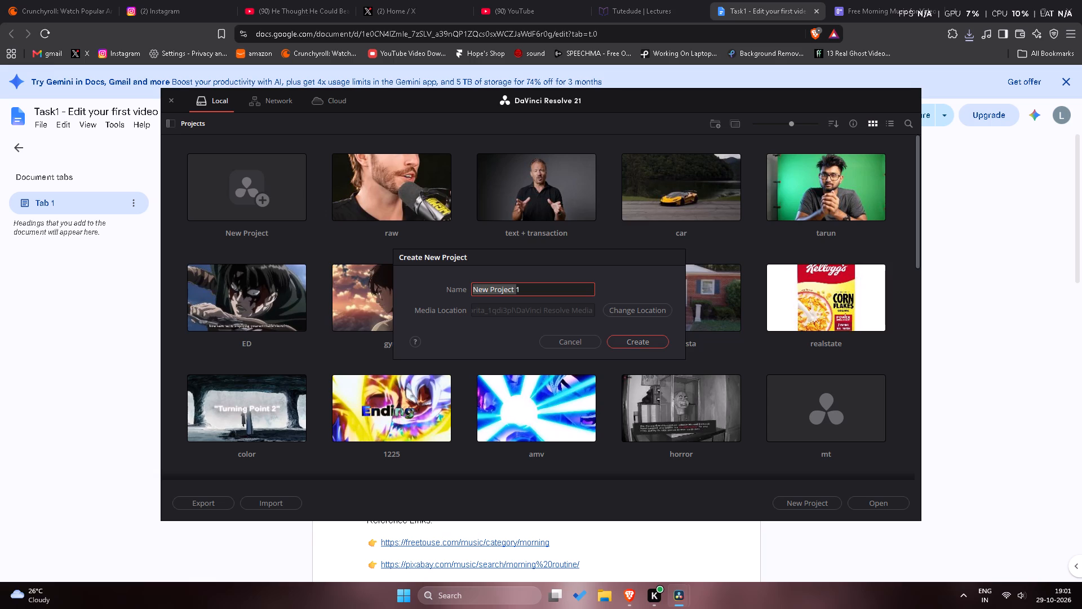
{"action": "left_click_drag", "start_coordinate": [473, 267], "coordinate": [454, 266]}
{"action": "type", "text": "prj"}
{"action": "key", "text": "Return"}
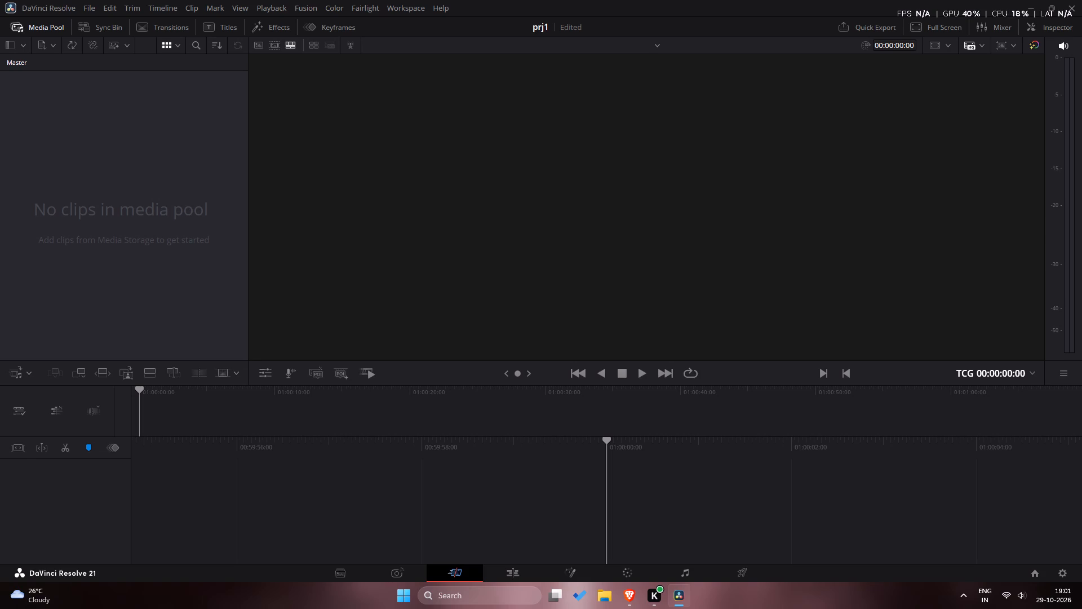
{"action": "left_click", "coordinate": [507, 565]}
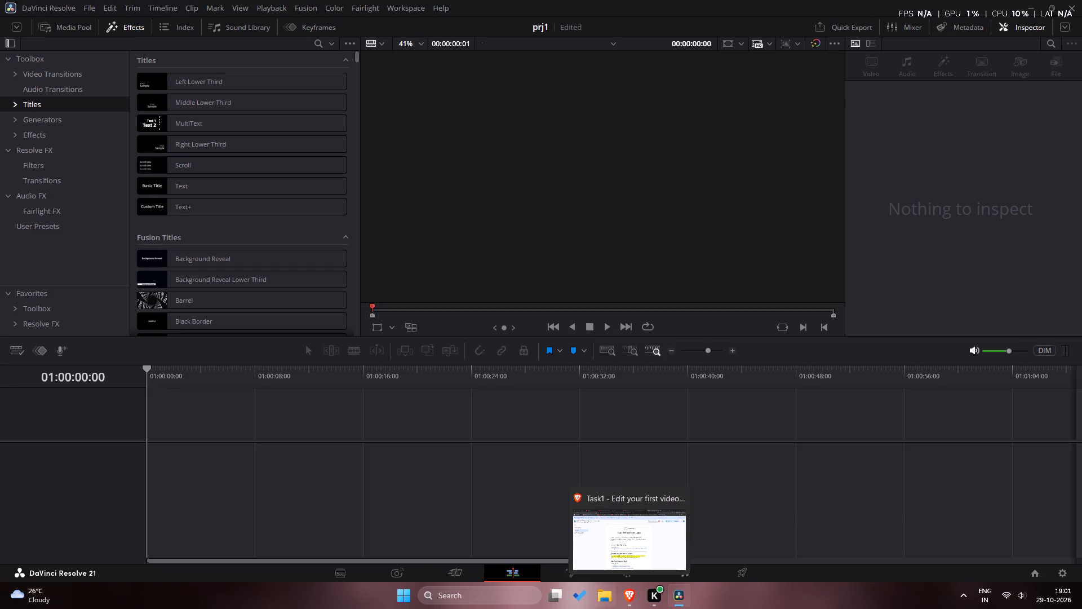
In File Explorer, extract the drive-download zip from Downloads > render davin into its own folder with WinRAR.
{"action": "left_click", "coordinate": [608, 600]}
{"action": "left_click", "coordinate": [608, 264]}
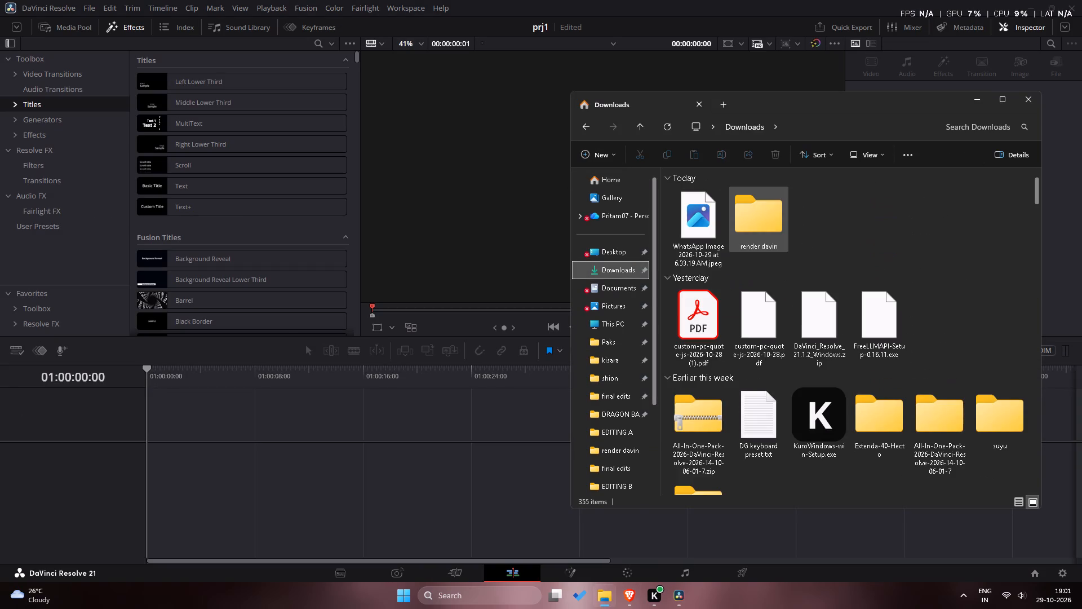
{"action": "double_click", "coordinate": [735, 214]}
{"action": "right_click", "coordinate": [743, 210]}
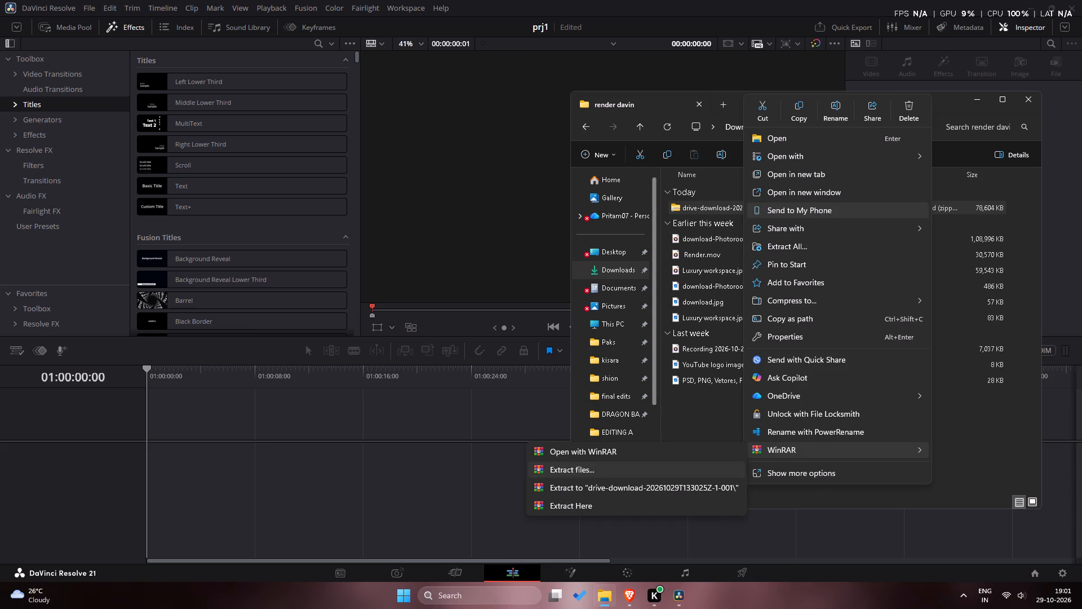
{"action": "left_click", "coordinate": [694, 470]}
{"action": "left_click", "coordinate": [561, 425]}
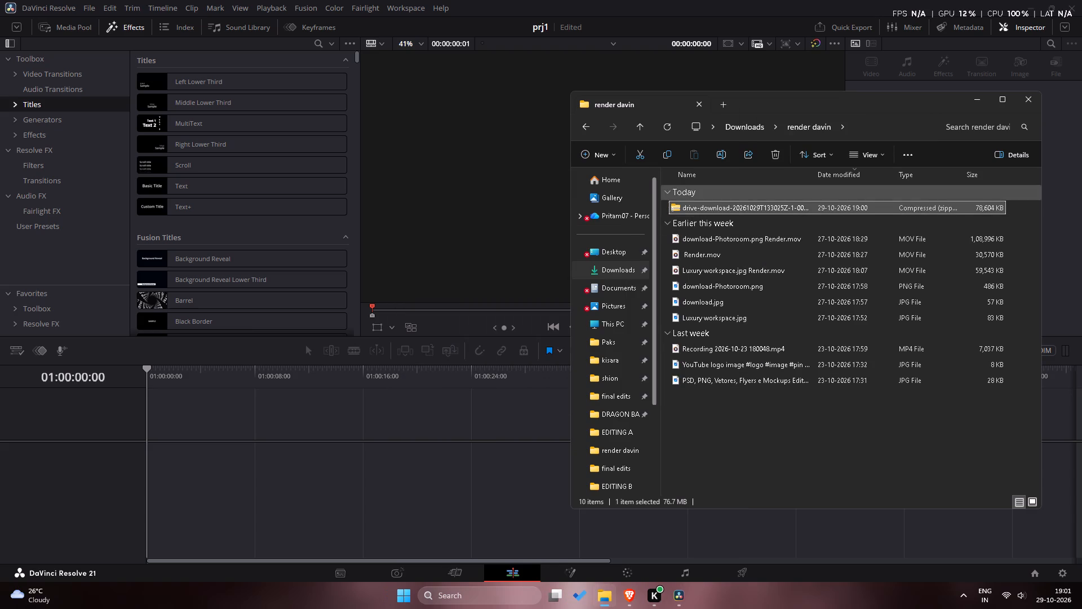
Import all five extracted MP4 clips into the prj1 Media Pool without changing the project frame rate, and close File Explorer.
{"action": "double_click", "coordinate": [717, 226]}
{"action": "left_click_drag", "start_coordinate": [715, 317], "coordinate": [706, 205]}
{"action": "left_click", "coordinate": [77, 25]}
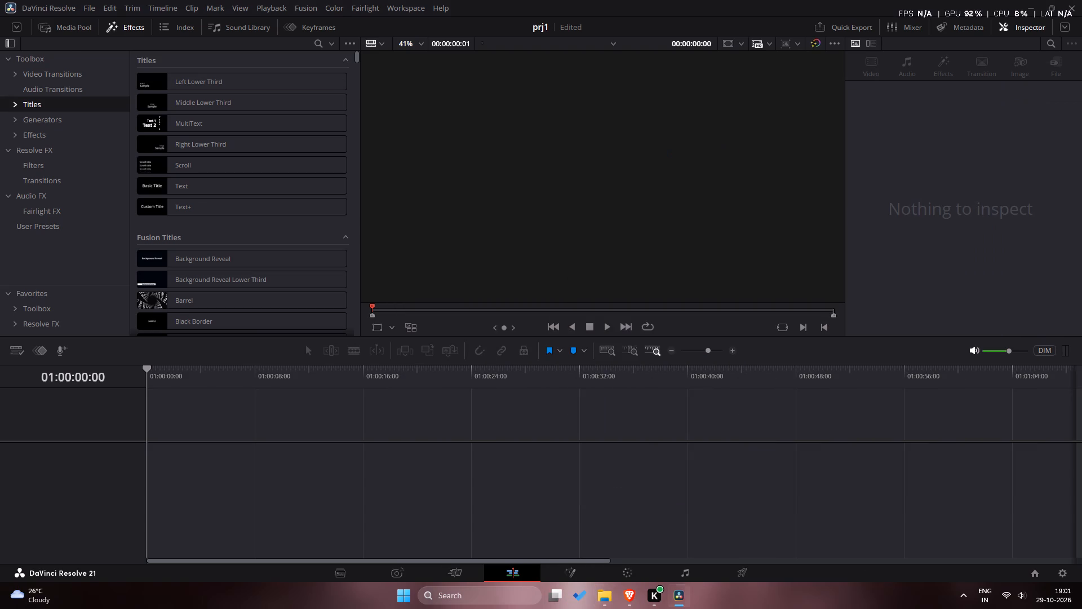
{"action": "left_click", "coordinate": [606, 598]}
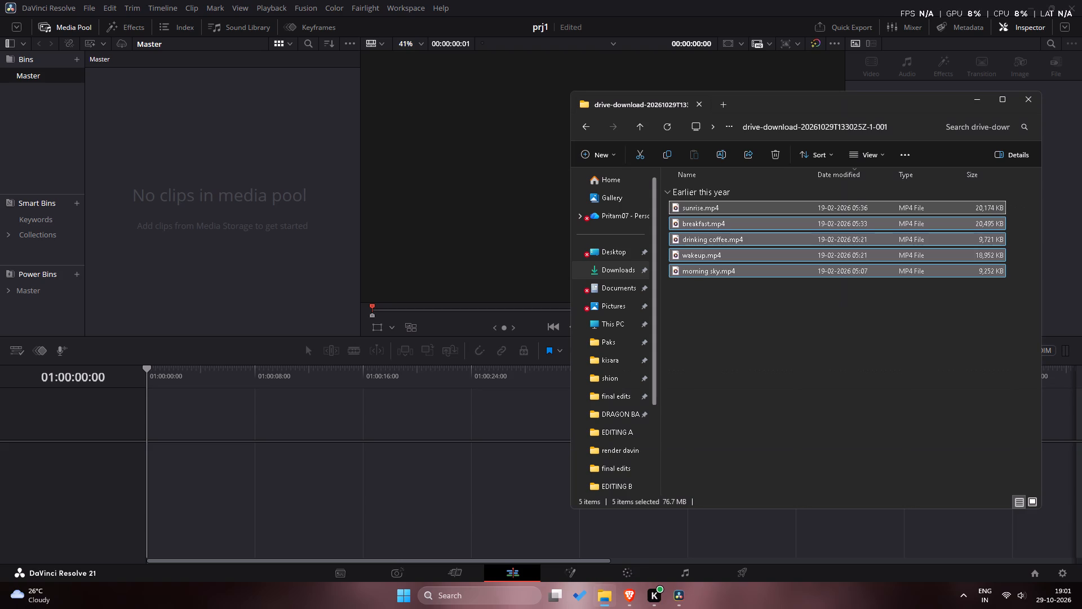
{"action": "left_click_drag", "start_coordinate": [732, 231], "coordinate": [754, 338]}
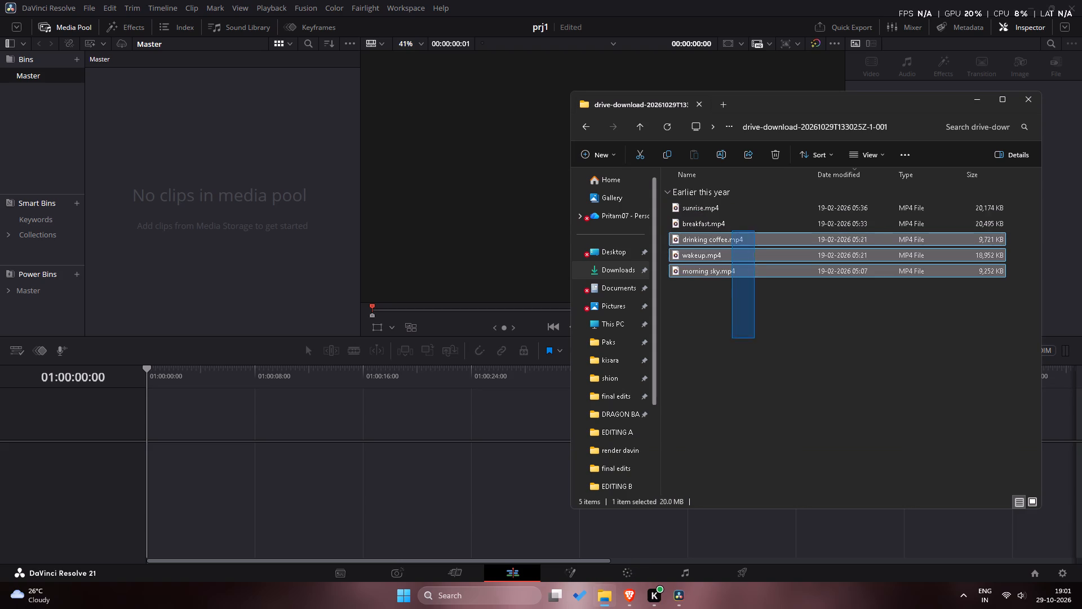
{"action": "left_click_drag", "start_coordinate": [754, 338], "coordinate": [756, 334]}
{"action": "left_click_drag", "start_coordinate": [824, 332], "coordinate": [778, 204]}
{"action": "left_click_drag", "start_coordinate": [778, 205], "coordinate": [171, 211]}
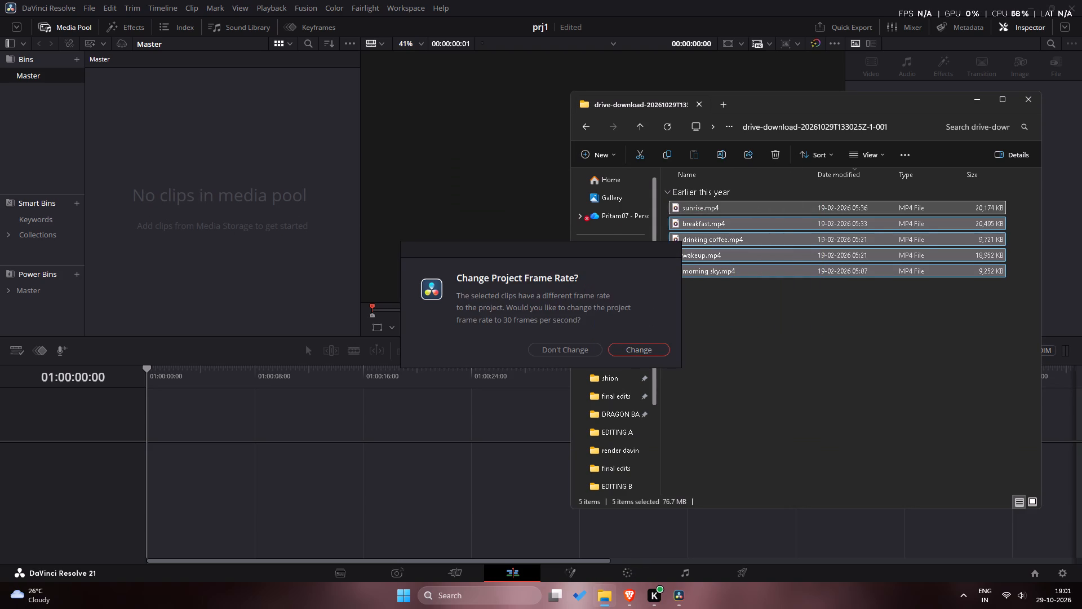
{"action": "left_click", "coordinate": [524, 351]}
{"action": "left_click", "coordinate": [544, 350]}
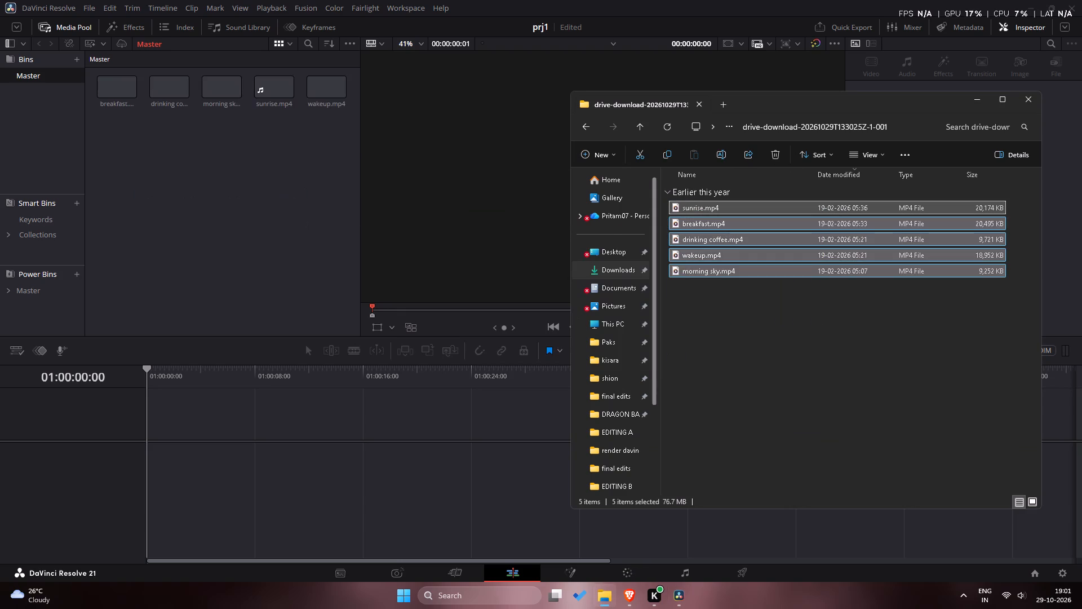
{"action": "left_click", "coordinate": [1026, 102]}
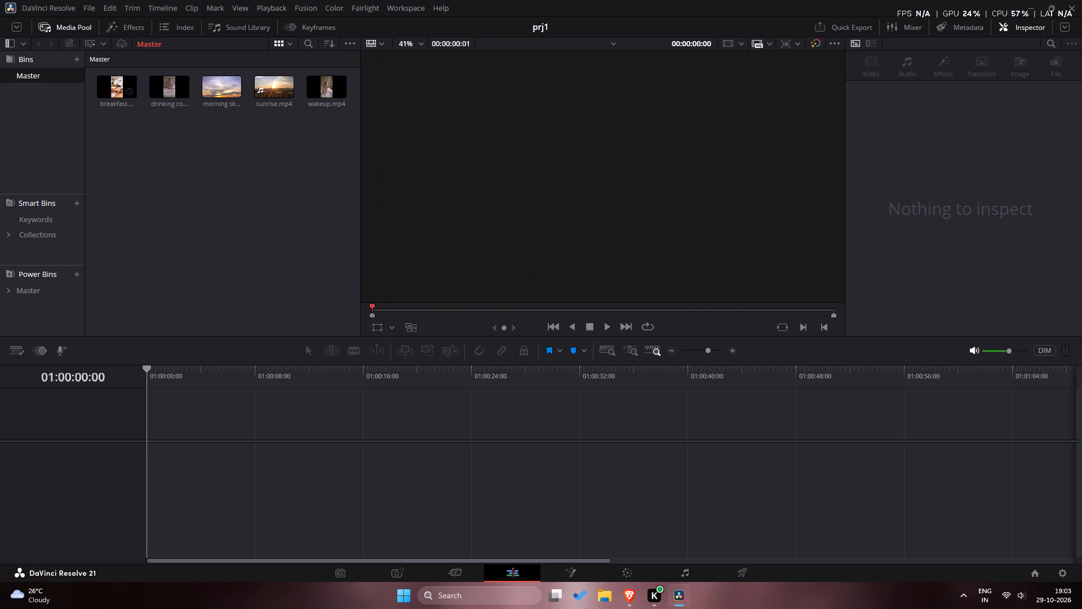
Place morning sky.mp4 from the Media Pool at the very start of a new timeline.
{"action": "left_click_drag", "start_coordinate": [218, 86], "coordinate": [229, 104]}
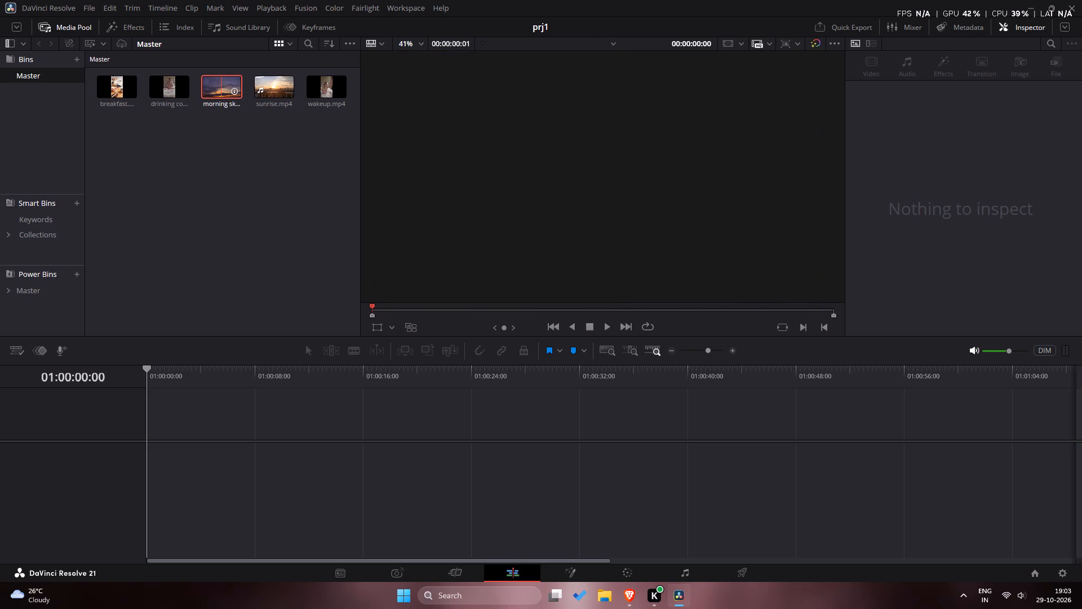
{"action": "left_click_drag", "start_coordinate": [229, 104], "coordinate": [147, 470]}
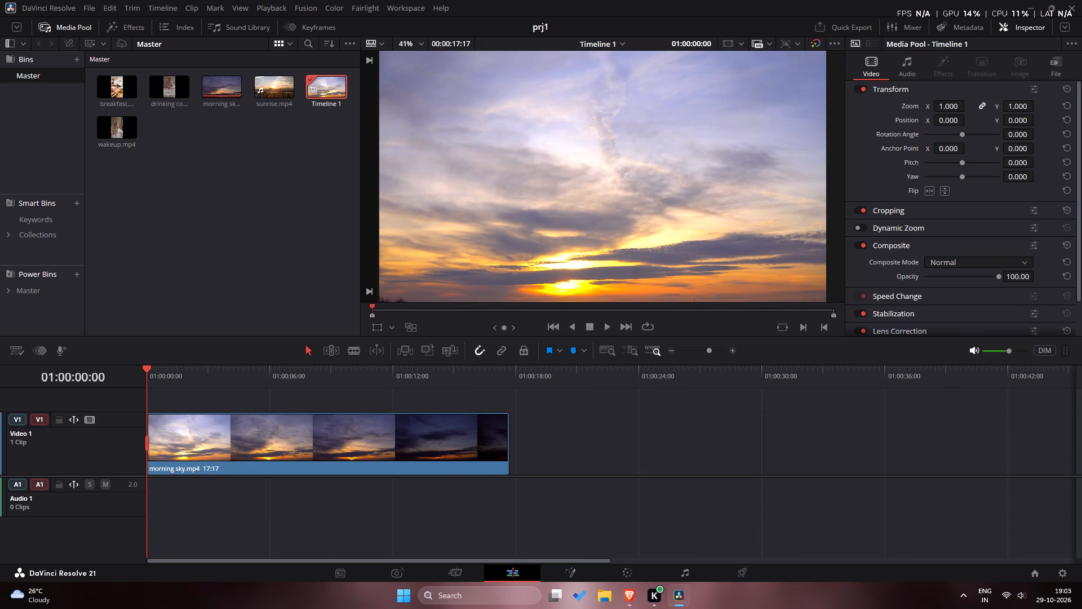
Review the morning sky clip's playback and apply Reverse Speed to it through Change Clip Speed.
{"action": "key", "text": "space"}
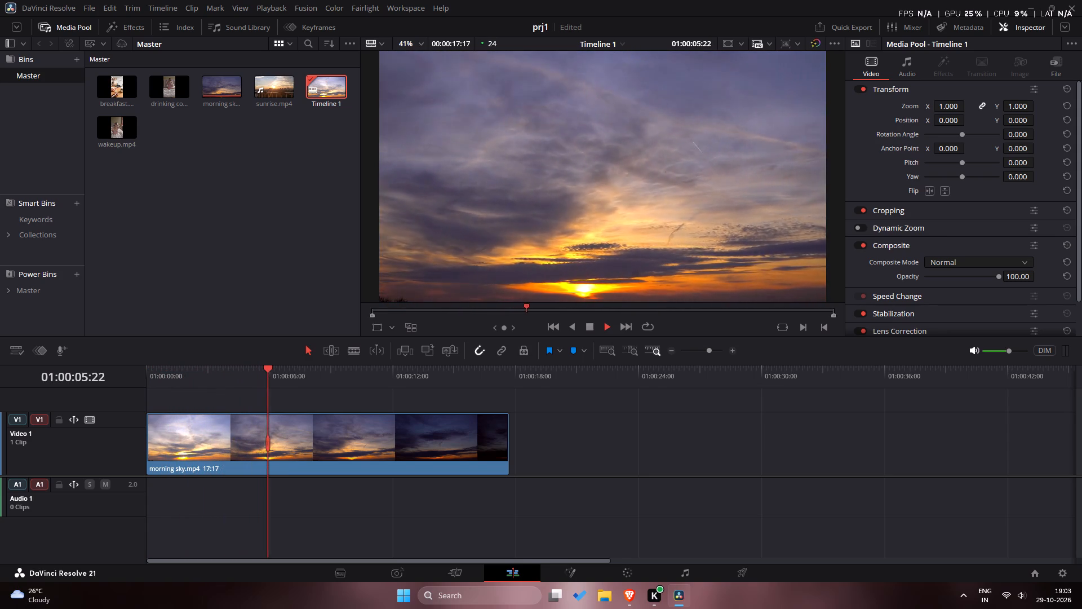
{"action": "left_click_drag", "start_coordinate": [274, 366], "coordinate": [481, 388]}
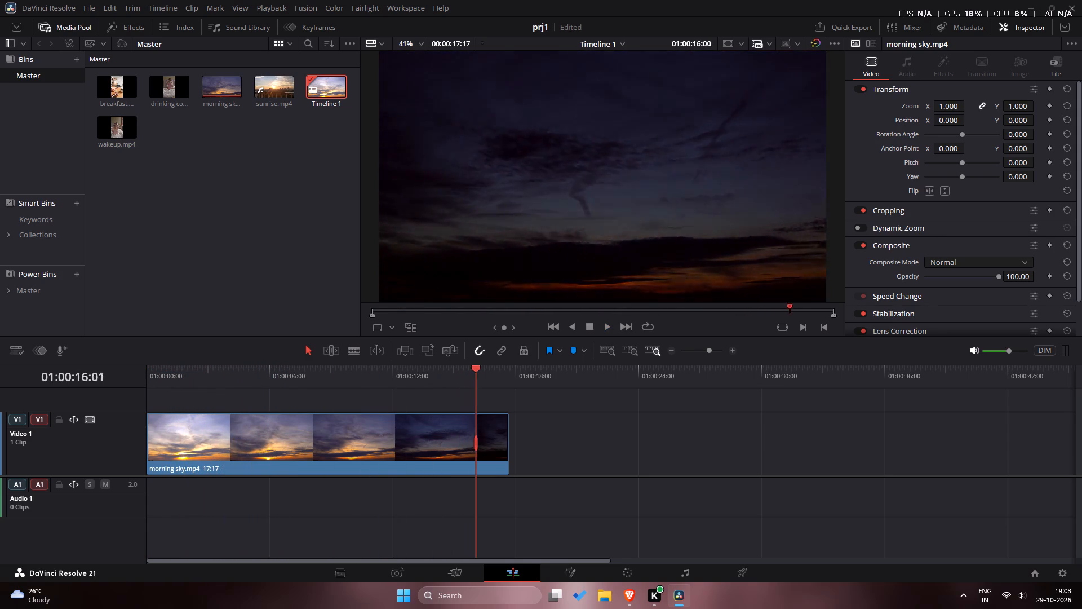
{"action": "left_click_drag", "start_coordinate": [481, 388], "coordinate": [110, 382]}
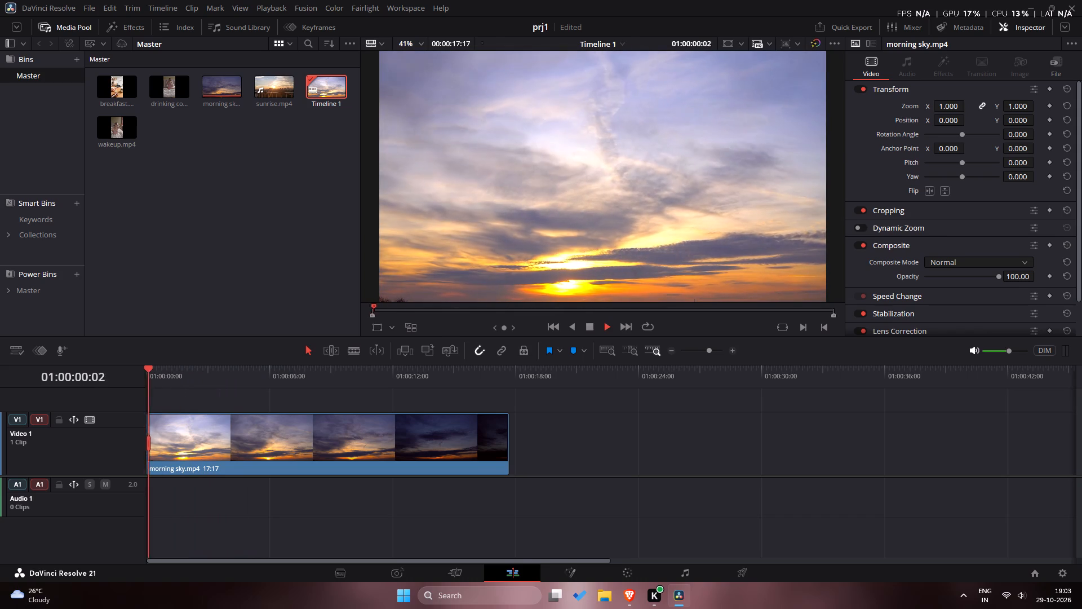
{"action": "left_click", "coordinate": [282, 445]}
{"action": "key", "text": "space"}
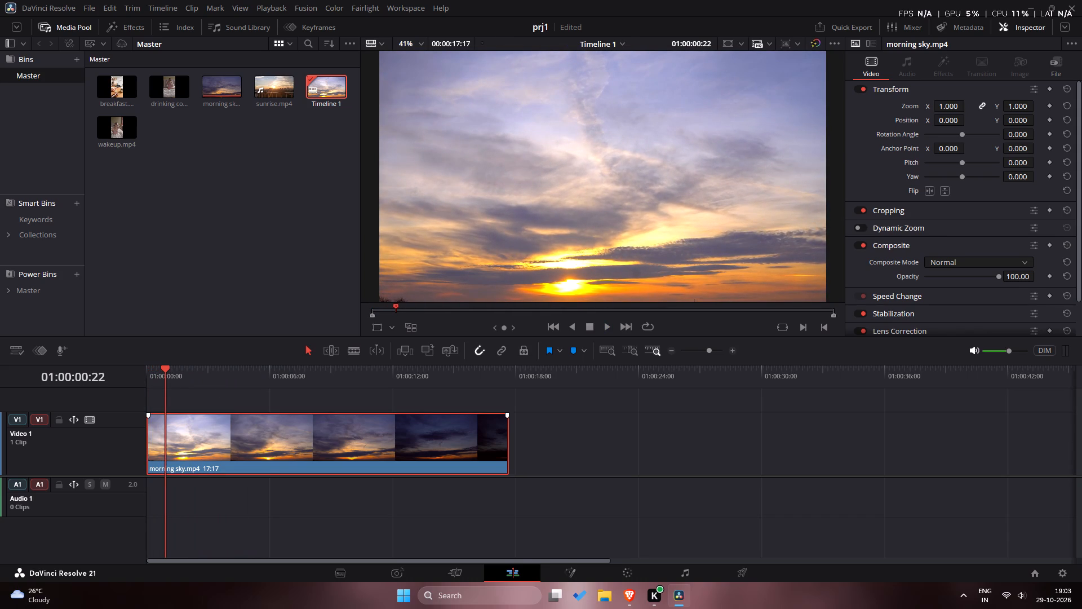
{"action": "key", "text": "r"}
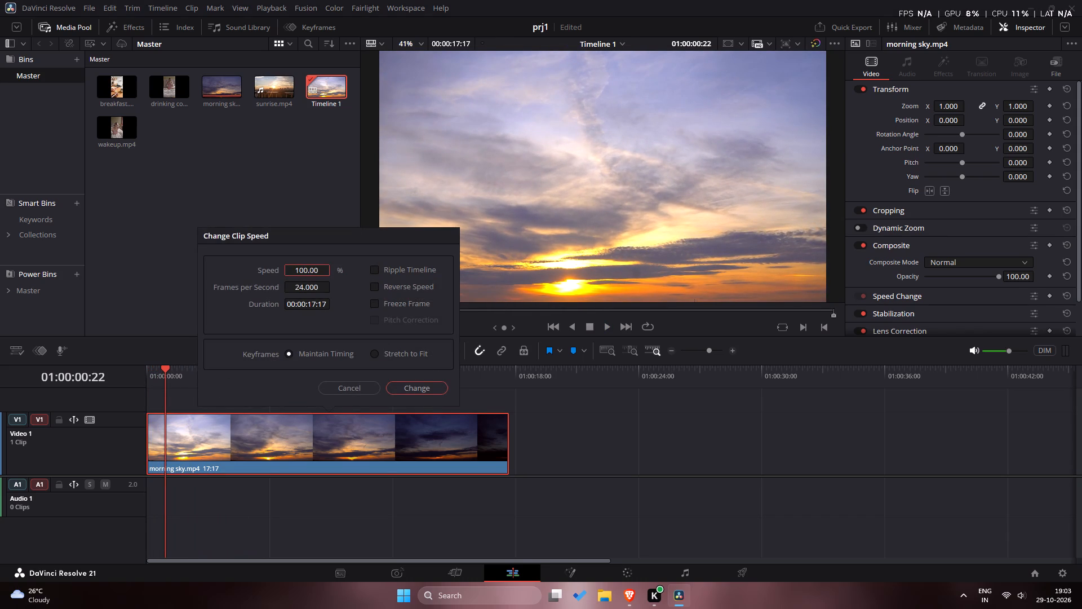
{"action": "left_click", "coordinate": [373, 288]}
{"action": "left_click", "coordinate": [373, 288]}
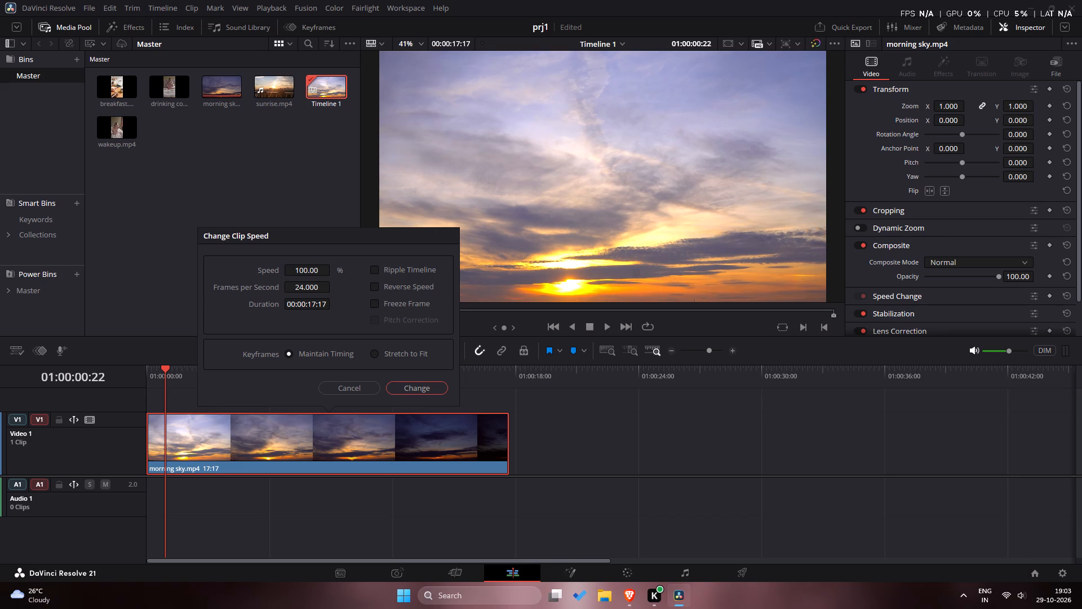
{"action": "left_click", "coordinate": [378, 289]}
{"action": "left_click", "coordinate": [431, 383]}
Play and scrub through the reversed morning sky clip to check it, returning the playhead to the timeline start.
{"action": "left_click_drag", "start_coordinate": [166, 367], "coordinate": [163, 367]}
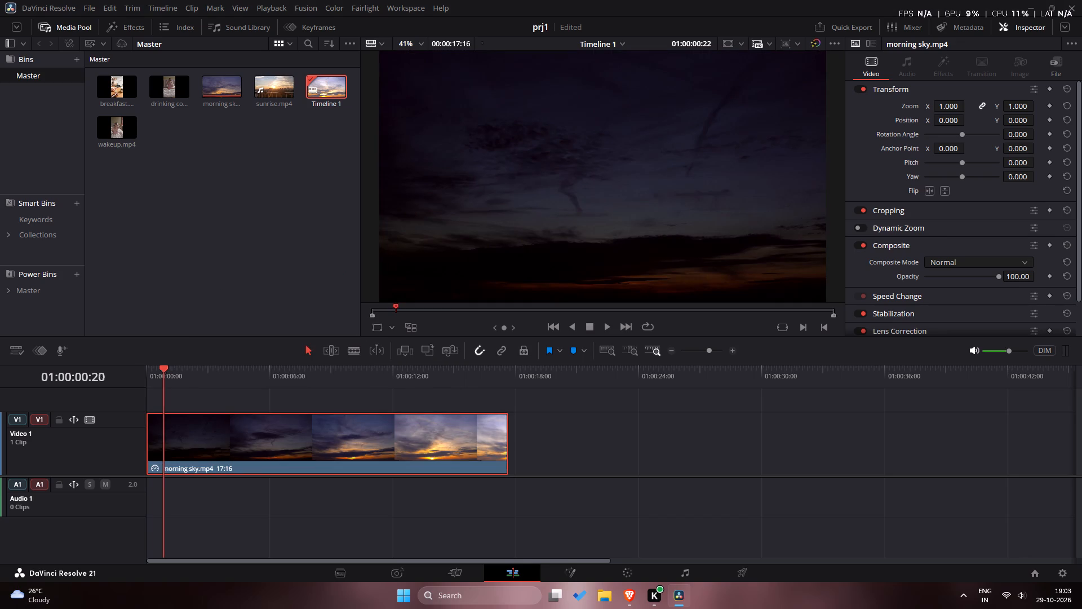
{"action": "left_click_drag", "start_coordinate": [163, 367], "coordinate": [122, 373]}
{"action": "key", "text": "space"}
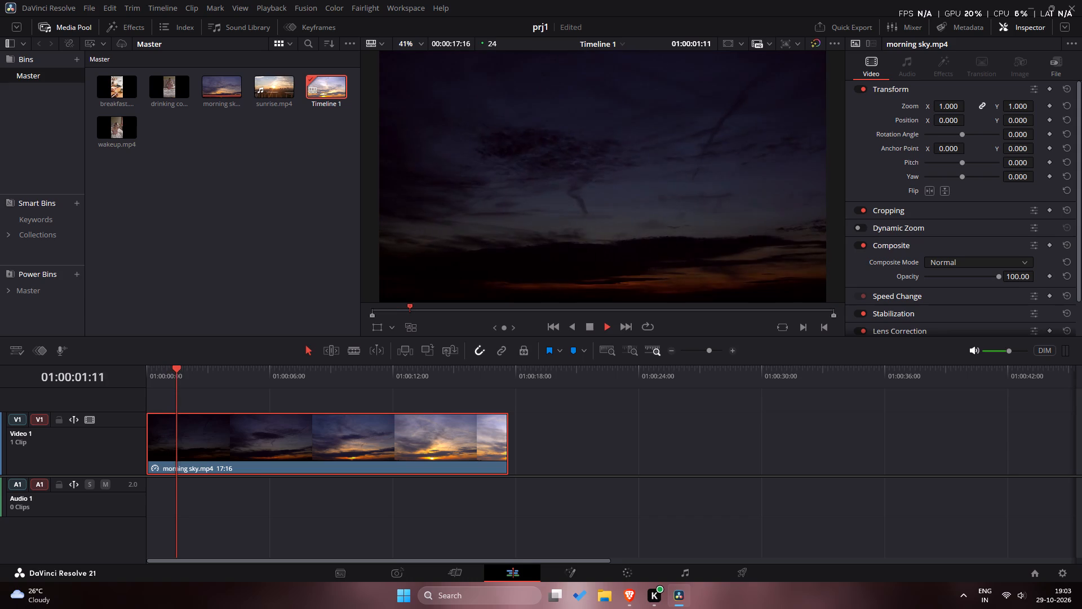
{"action": "key", "text": "space"}
{"action": "left_click_drag", "start_coordinate": [187, 369], "coordinate": [475, 393]}
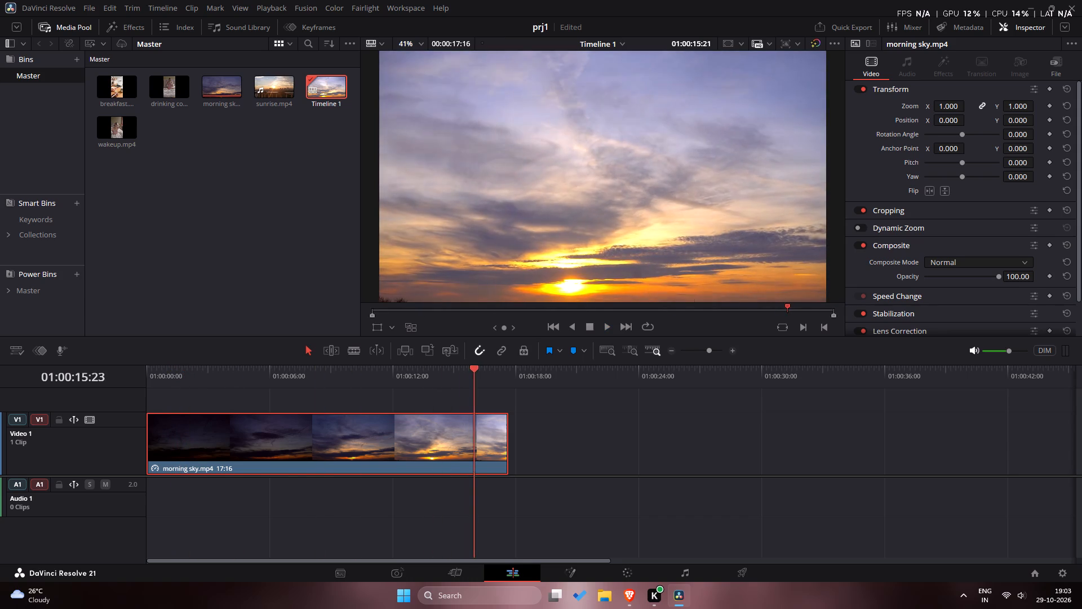
{"action": "left_click_drag", "start_coordinate": [475, 393], "coordinate": [475, 400]}
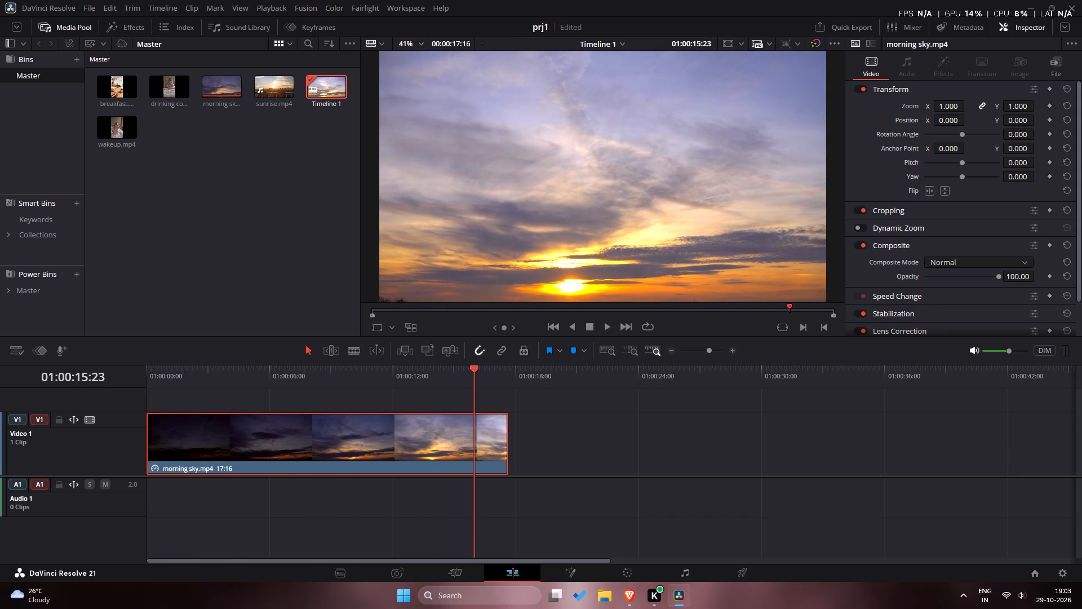
{"action": "left_click_drag", "start_coordinate": [475, 400], "coordinate": [0, 376]}
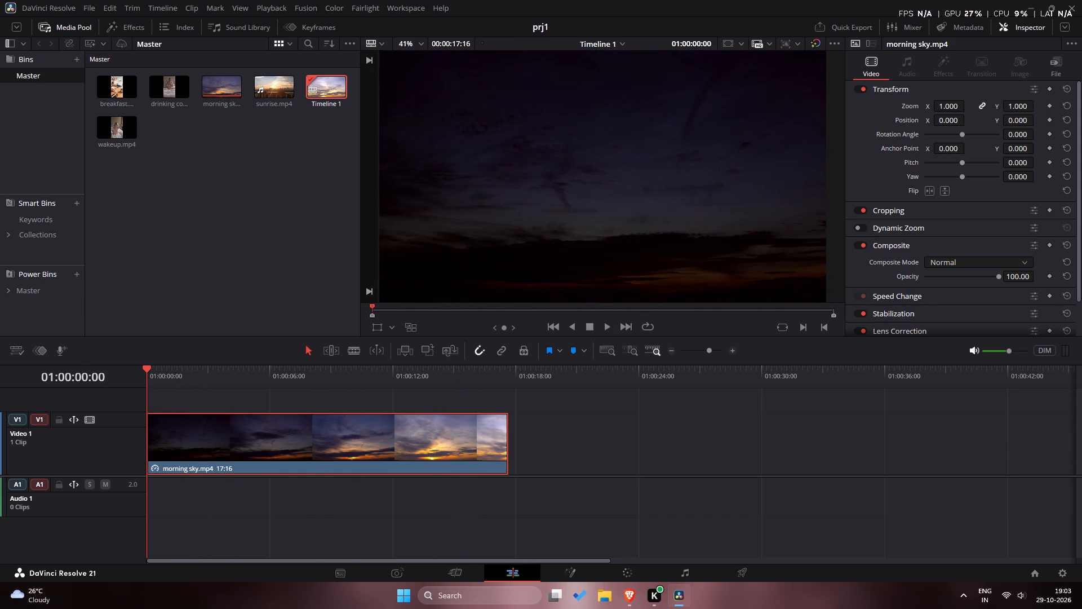
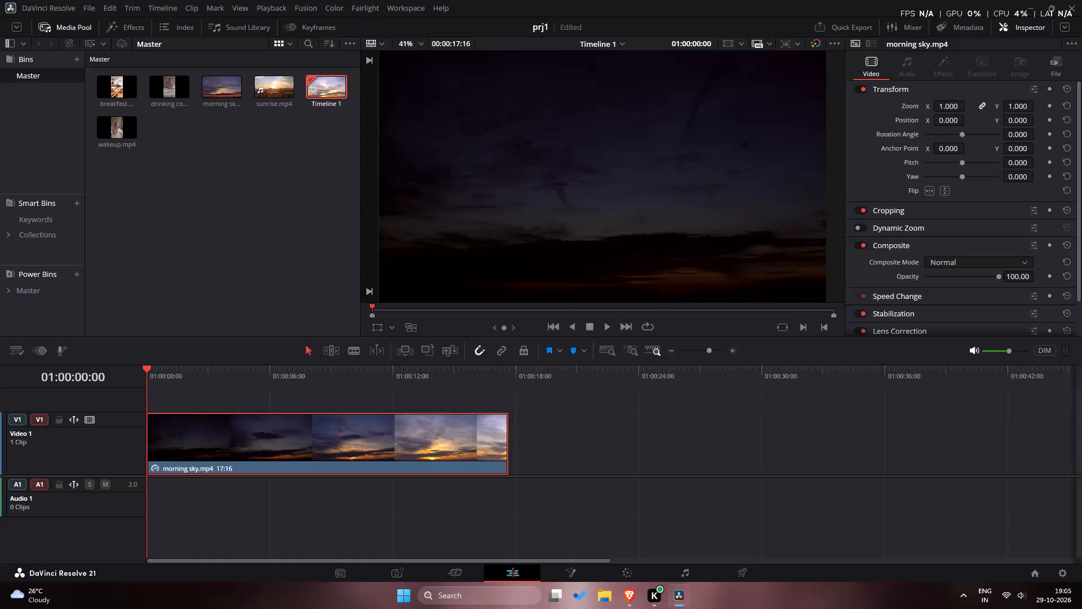
Pause the "9am, meeeh" track preview on the Free To Use page in Brave and return to DaVinci Resolve.
{"action": "key", "text": "alt+Tab"}
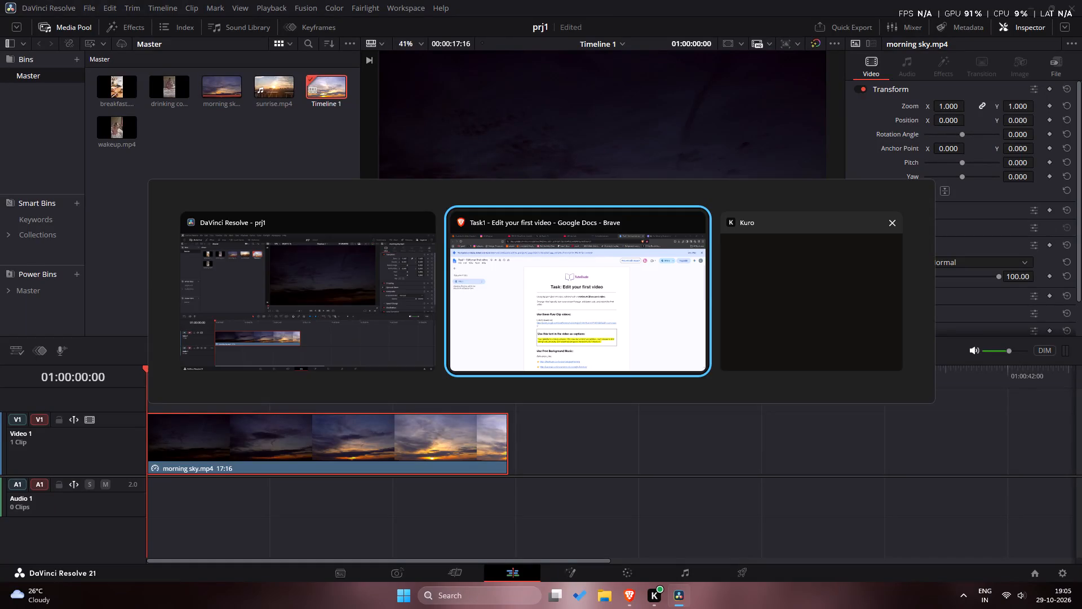
{"action": "left_click", "coordinate": [859, 5]}
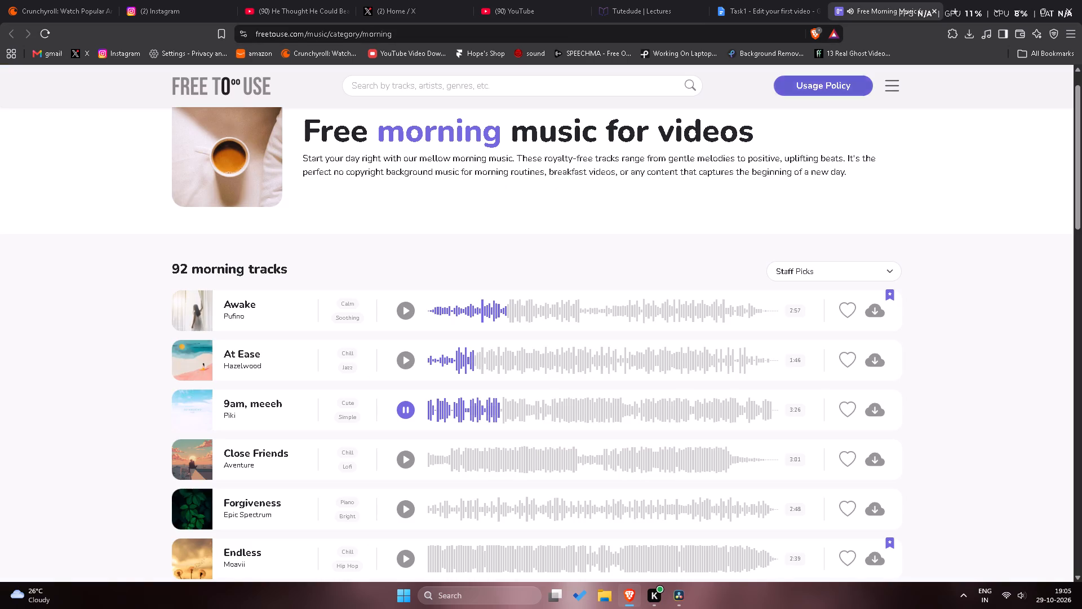
{"action": "left_click", "coordinate": [410, 409]}
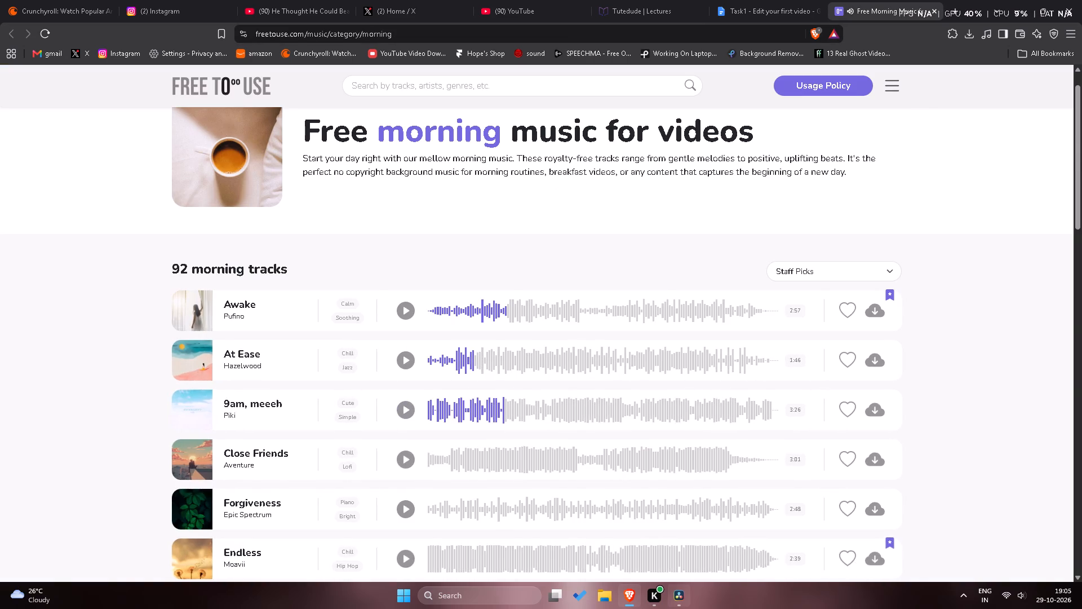
{"action": "left_click", "coordinate": [684, 601]}
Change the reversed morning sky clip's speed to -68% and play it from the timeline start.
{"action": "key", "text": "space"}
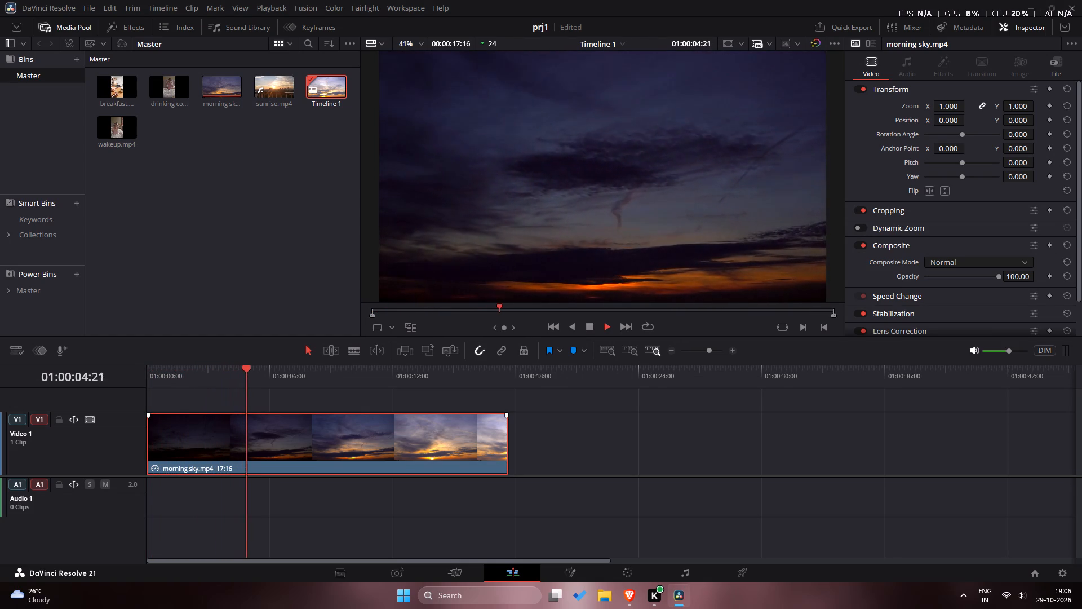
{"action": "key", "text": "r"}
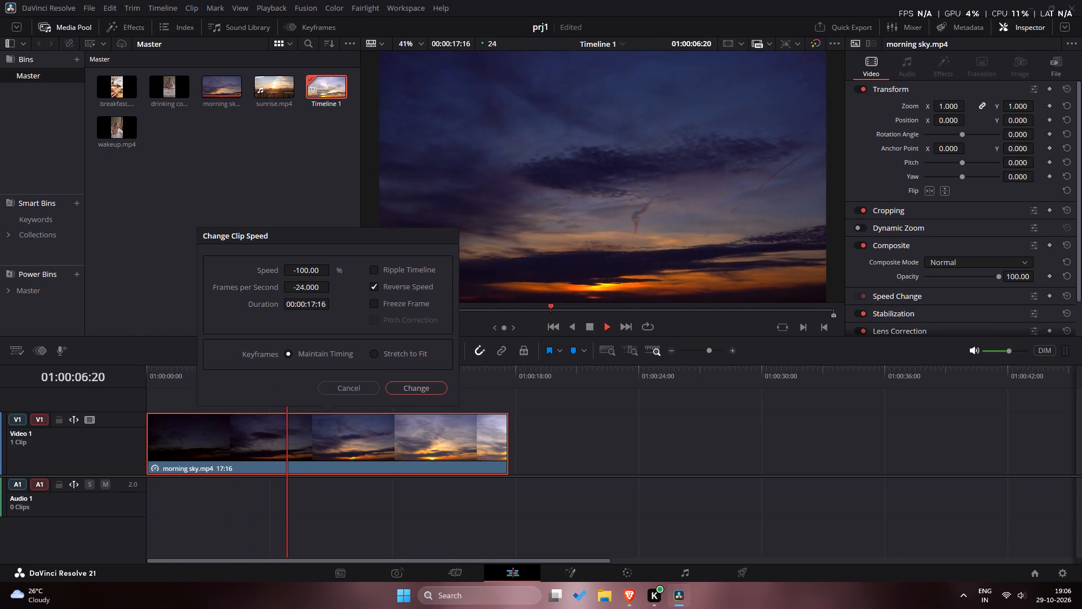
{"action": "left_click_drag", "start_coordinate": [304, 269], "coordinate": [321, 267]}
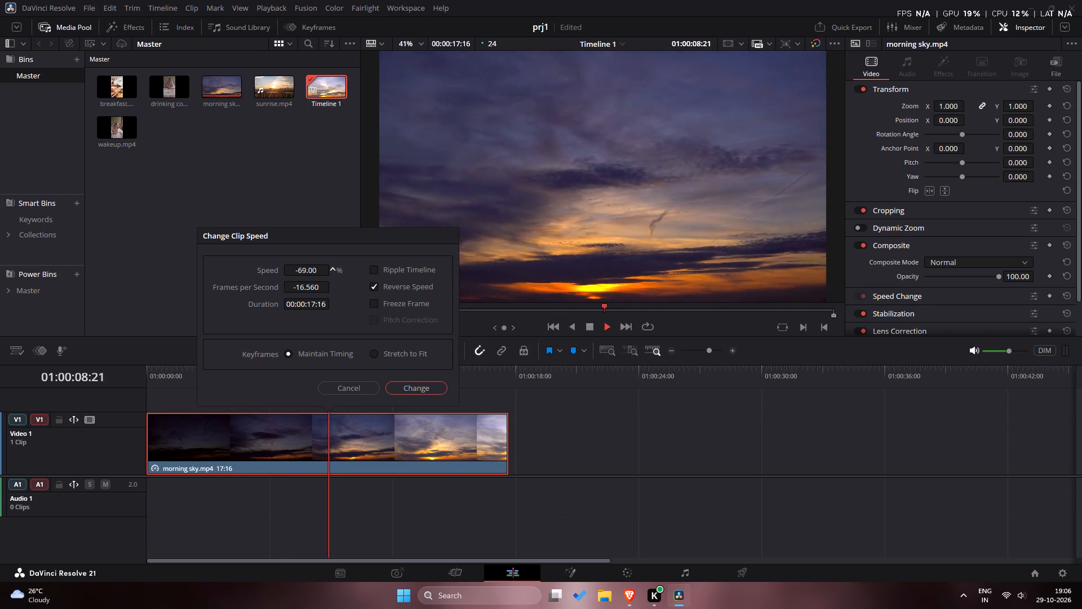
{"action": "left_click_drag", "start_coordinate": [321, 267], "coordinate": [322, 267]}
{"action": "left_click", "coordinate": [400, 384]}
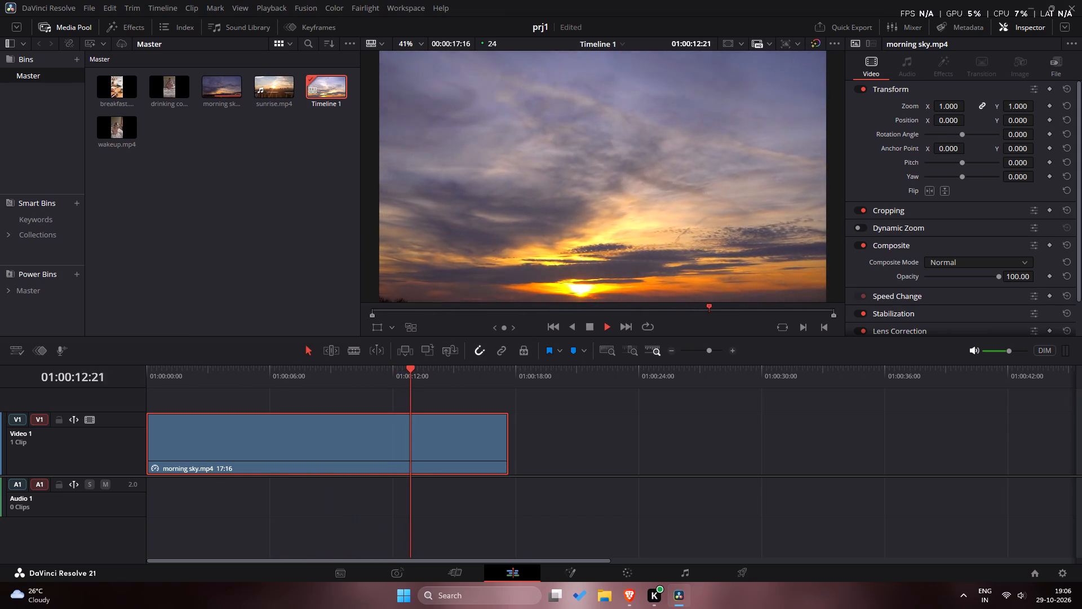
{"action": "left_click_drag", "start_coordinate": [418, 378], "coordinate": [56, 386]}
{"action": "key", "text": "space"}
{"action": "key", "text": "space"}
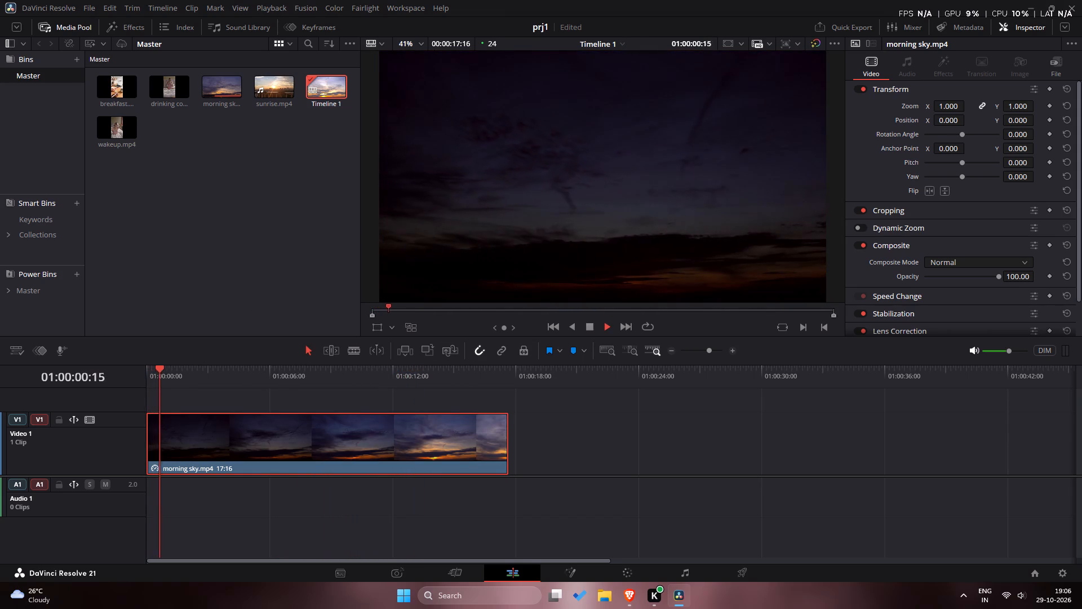
Set the morning sky clip's speed to -222% with Reverse Speed kept on, for a duration of 00:00:07:23.
{"action": "key", "text": "r"}
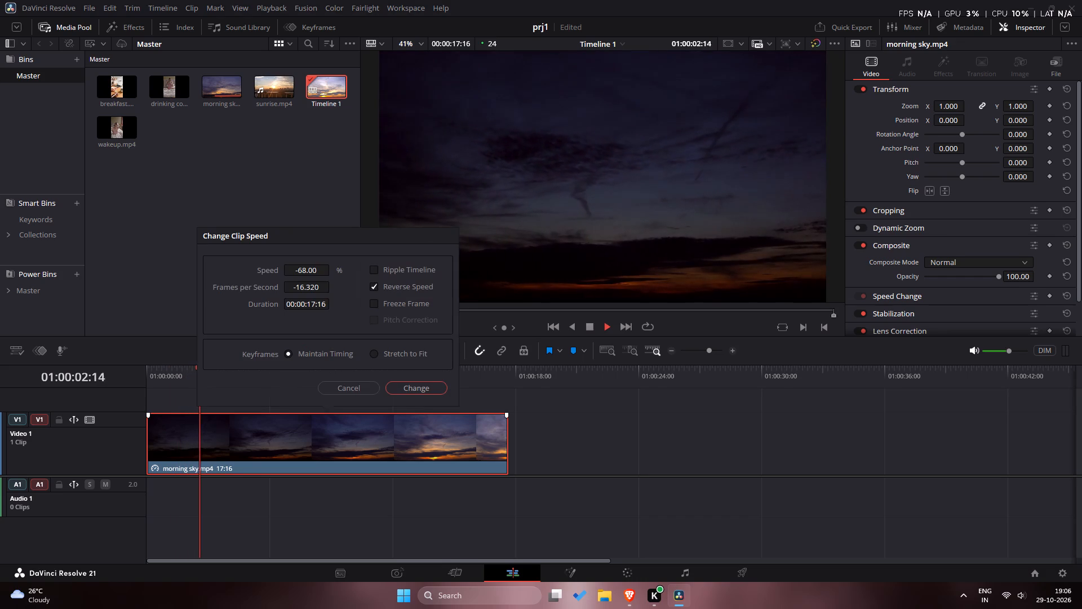
{"action": "left_click_drag", "start_coordinate": [309, 271], "coordinate": [261, 276]}
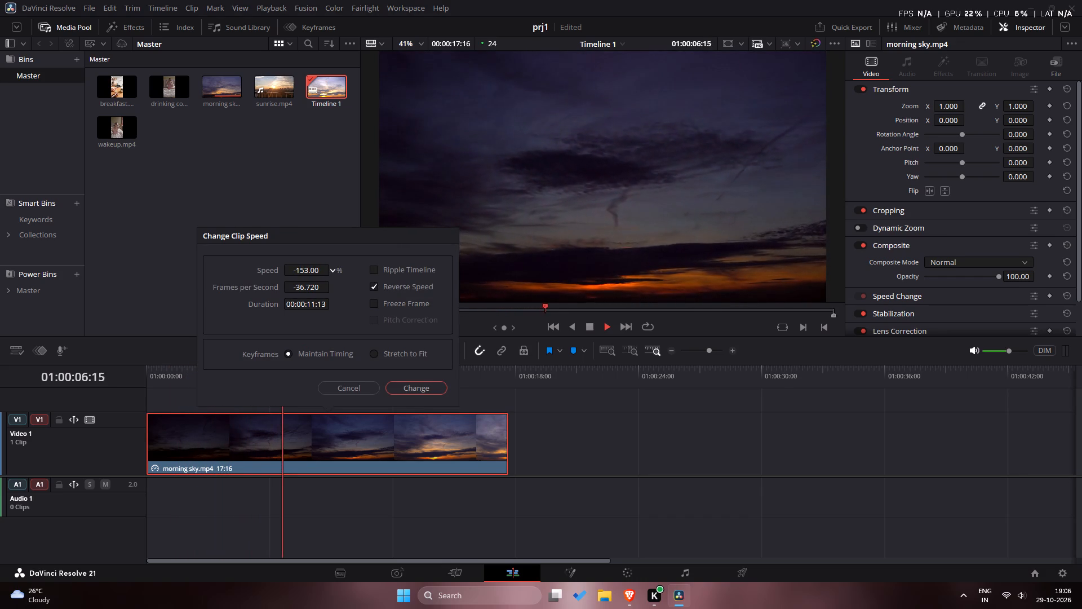
{"action": "left_click_drag", "start_coordinate": [261, 276], "coordinate": [199, 306]}
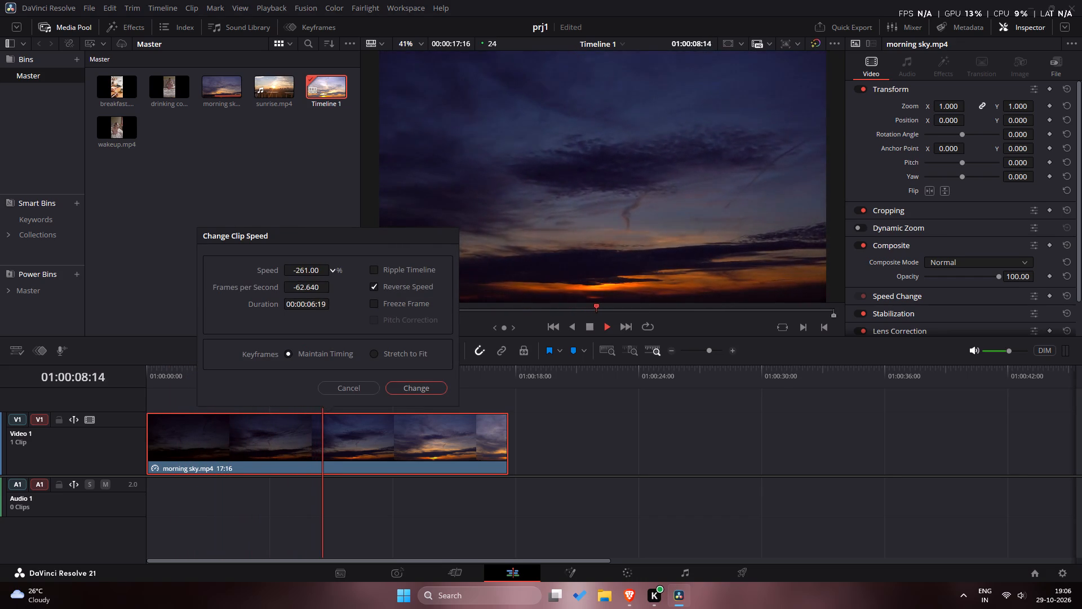
{"action": "left_click_drag", "start_coordinate": [199, 306], "coordinate": [213, 315]}
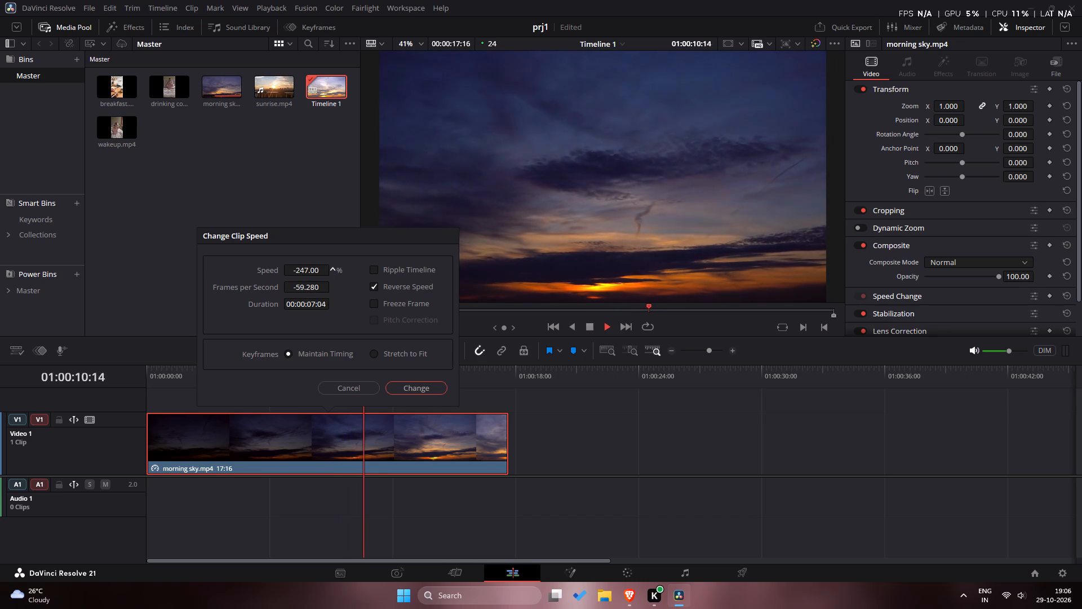
{"action": "left_click_drag", "start_coordinate": [213, 315], "coordinate": [223, 318]}
{"action": "left_click", "coordinate": [433, 386]}
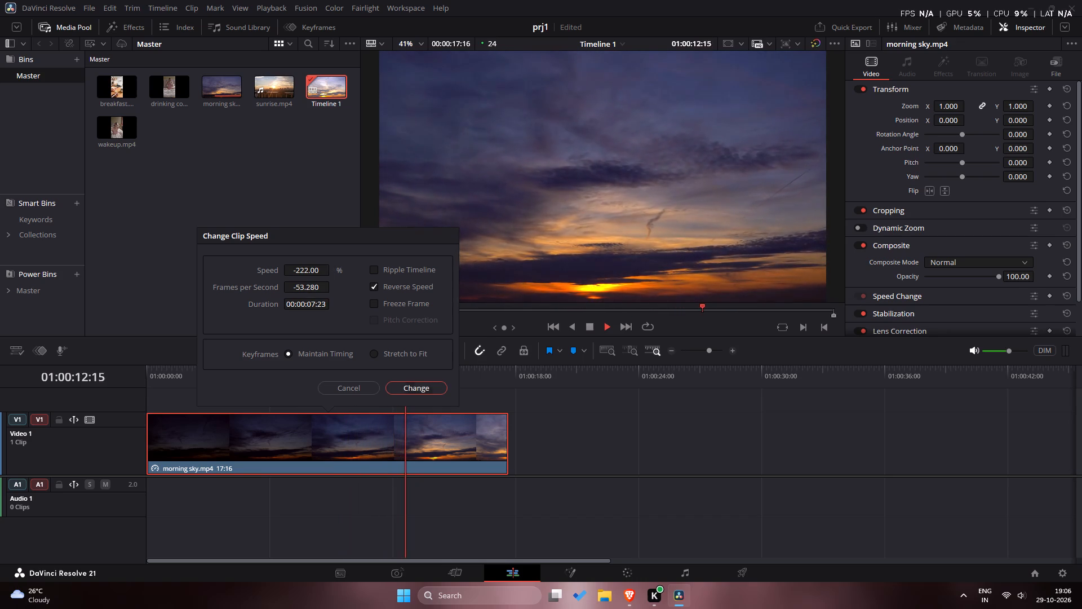
Play the sped-up morning sky clip from the timeline start and scrub near its end to check the pace.
{"action": "key", "text": "space"}
{"action": "left_click_drag", "start_coordinate": [423, 375], "coordinate": [361, 377]}
{"action": "left_click_drag", "start_coordinate": [314, 380], "coordinate": [274, 382]}
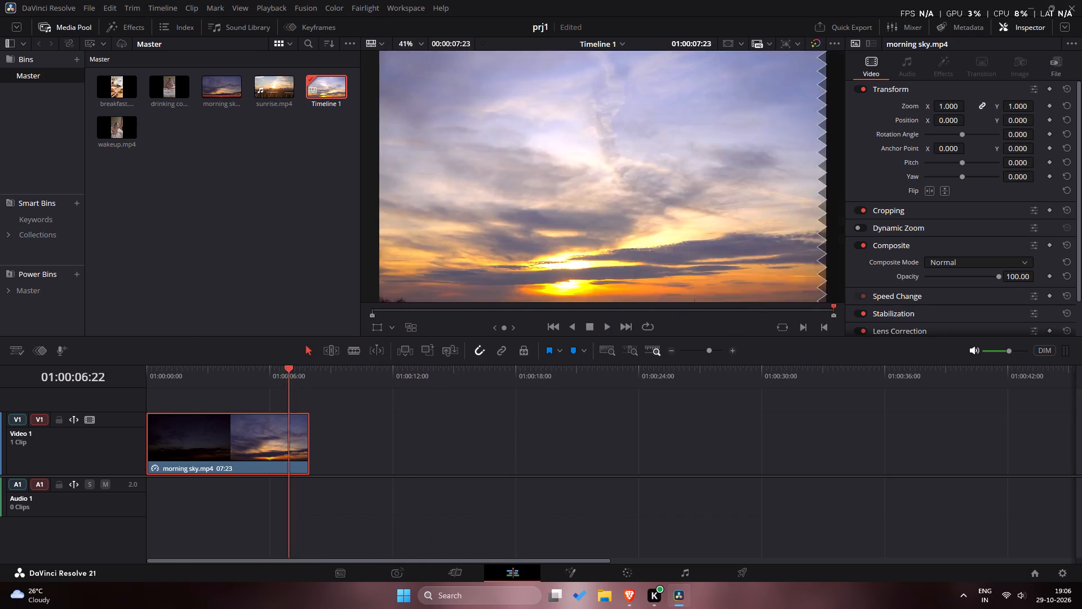
{"action": "left_click_drag", "start_coordinate": [274, 382], "coordinate": [82, 384]}
{"action": "key", "text": "space"}
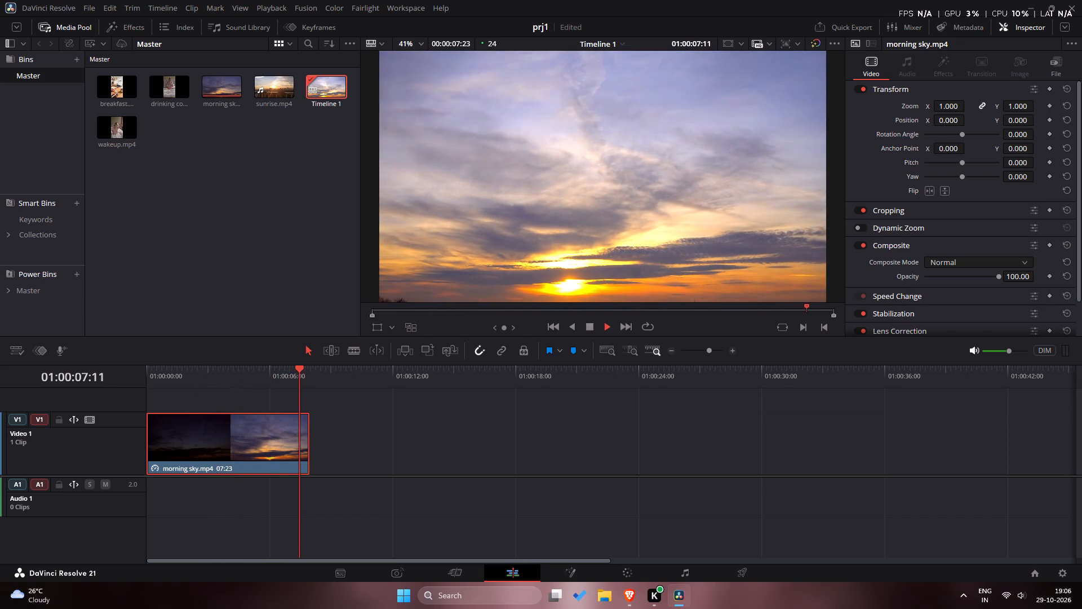
{"action": "key", "text": "space"}
{"action": "left_click_drag", "start_coordinate": [300, 378], "coordinate": [260, 377]}
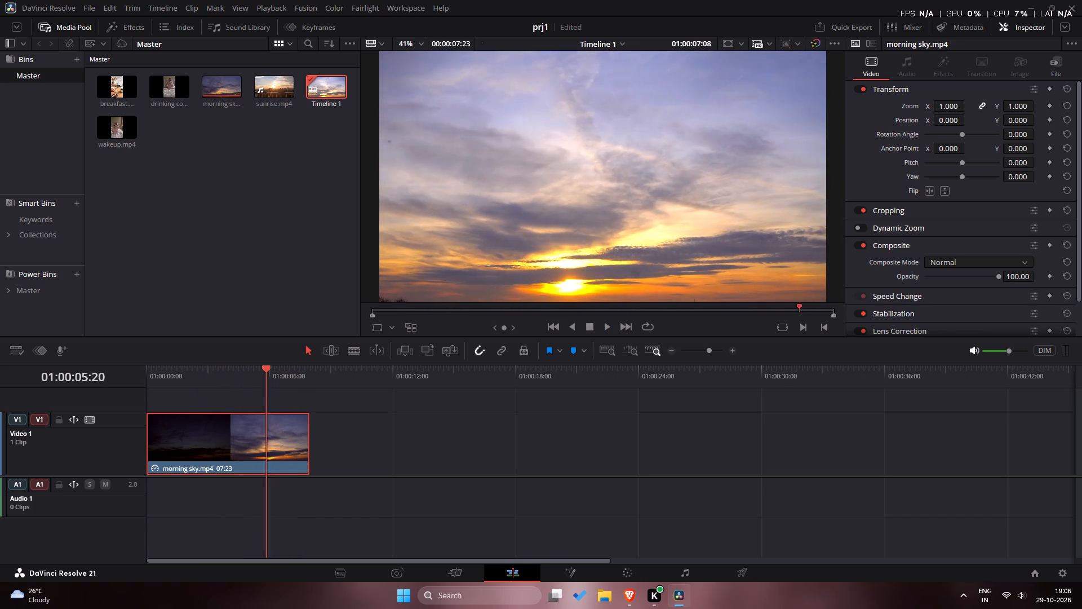
{"action": "left_click_drag", "start_coordinate": [260, 377], "coordinate": [278, 386]}
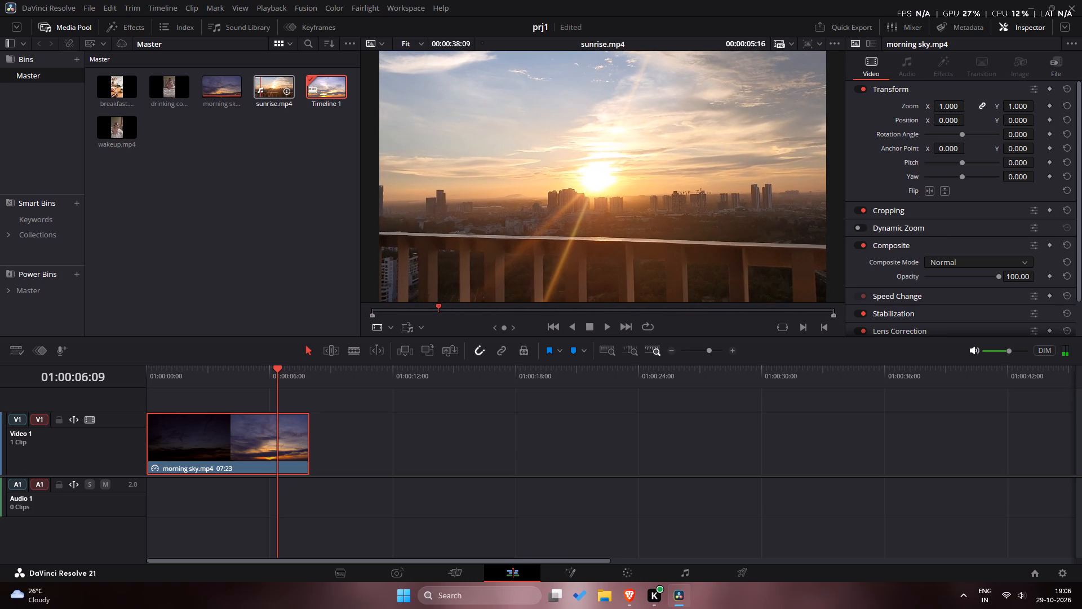
Place sunrise.mp4 from the Media Pool directly after the morning sky clip on Video 1.
{"action": "left_click_drag", "start_coordinate": [260, 91], "coordinate": [308, 461]}
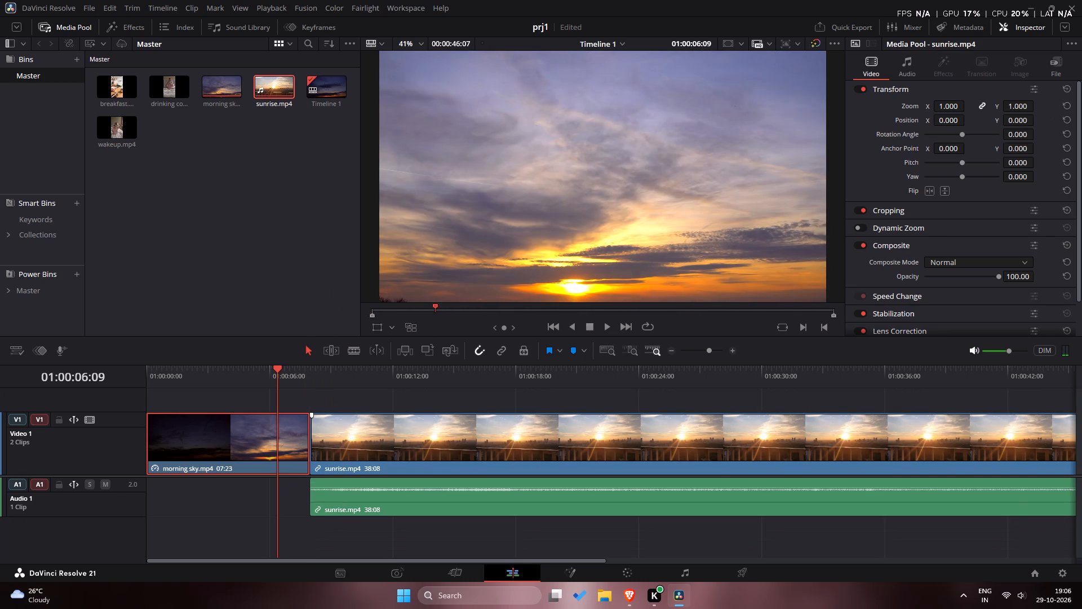
Play and scrub through the full sunrise clip on the timeline to examine which part is worth keeping.
{"action": "key", "text": "space"}
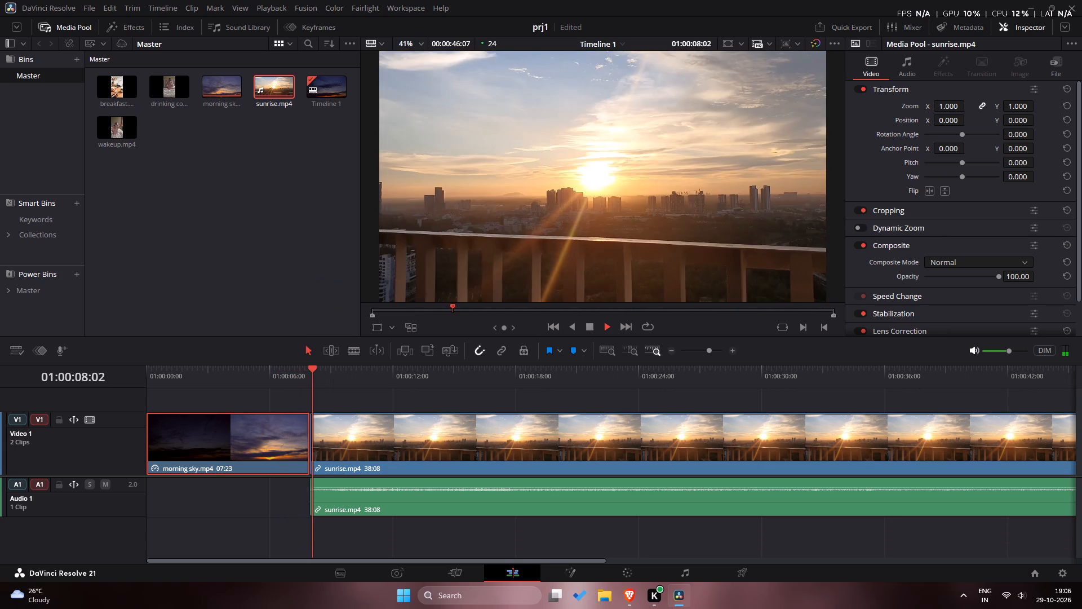
{"action": "left_click_drag", "start_coordinate": [702, 350], "coordinate": [706, 350]}
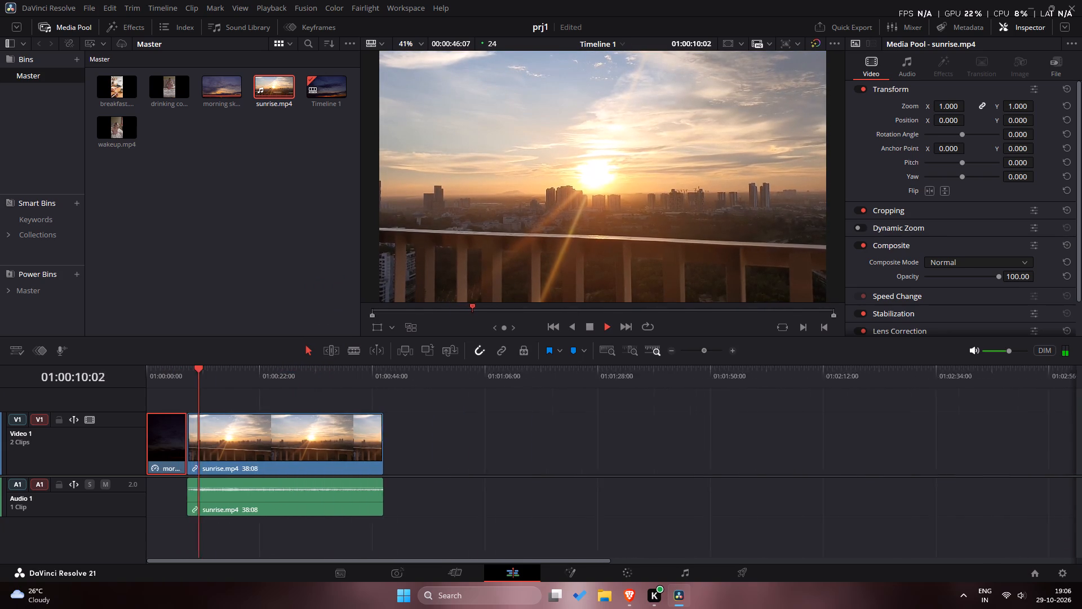
{"action": "left_click_drag", "start_coordinate": [706, 350], "coordinate": [709, 350]}
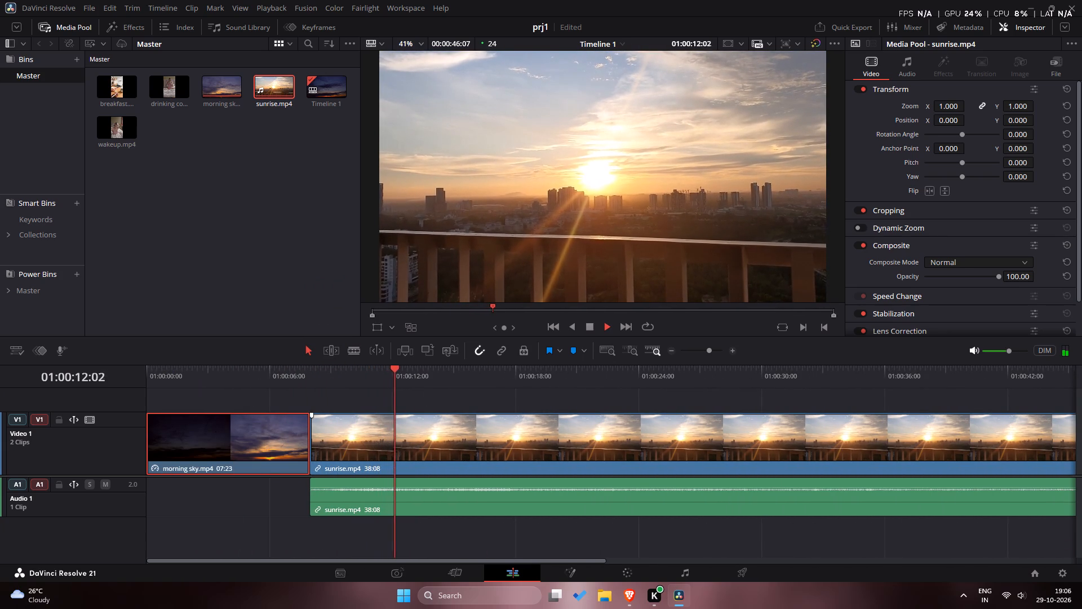
{"action": "left_click_drag", "start_coordinate": [414, 375], "coordinate": [944, 398]}
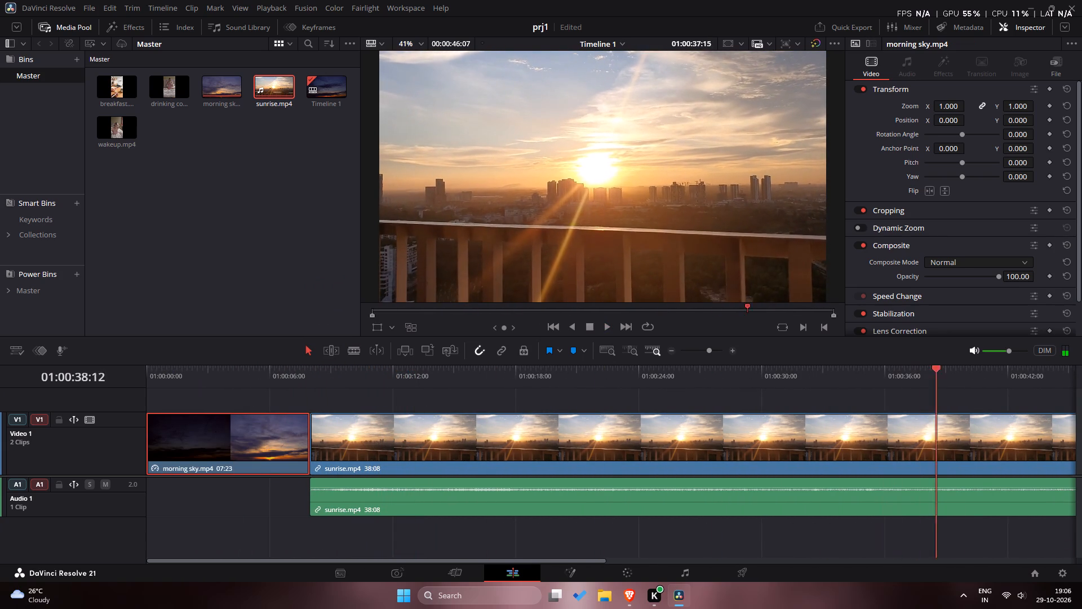
{"action": "left_click_drag", "start_coordinate": [944, 398], "coordinate": [374, 422]}
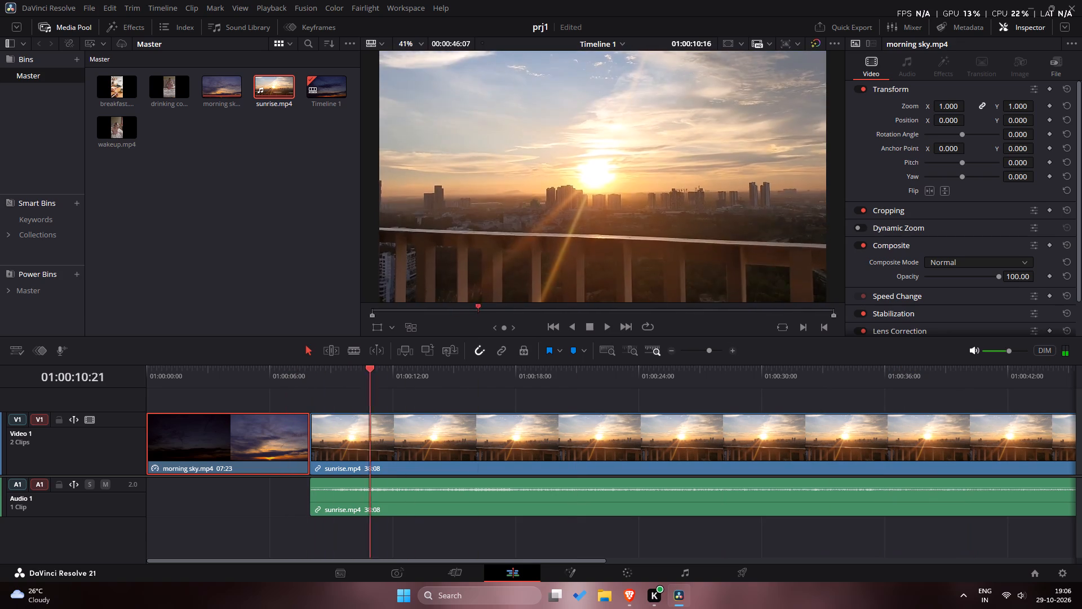
{"action": "left_click_drag", "start_coordinate": [374, 422], "coordinate": [468, 454]}
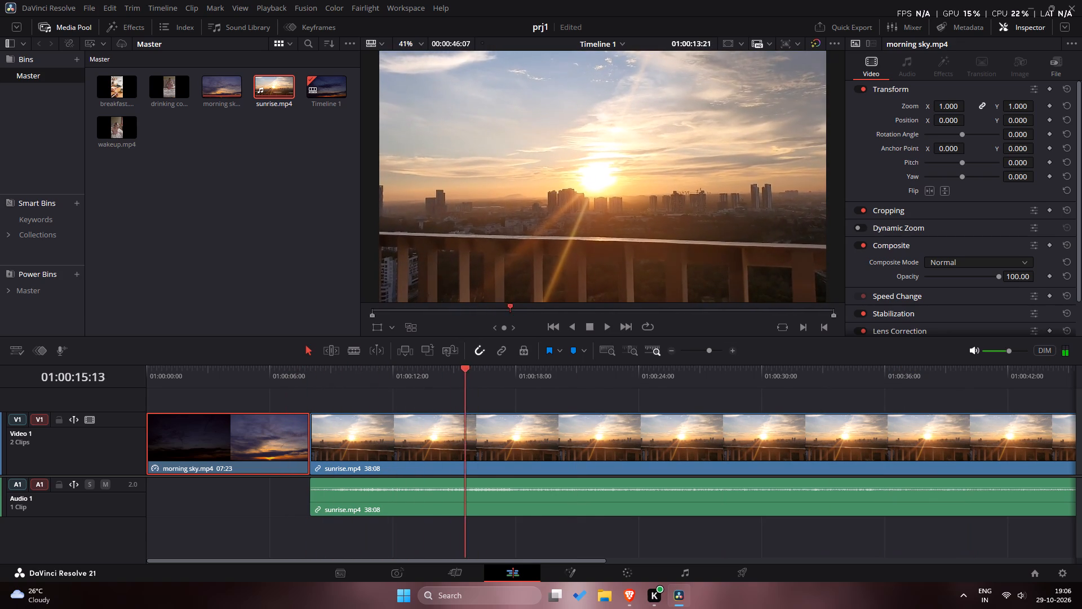
{"action": "left_click_drag", "start_coordinate": [468, 454], "coordinate": [140, 479]}
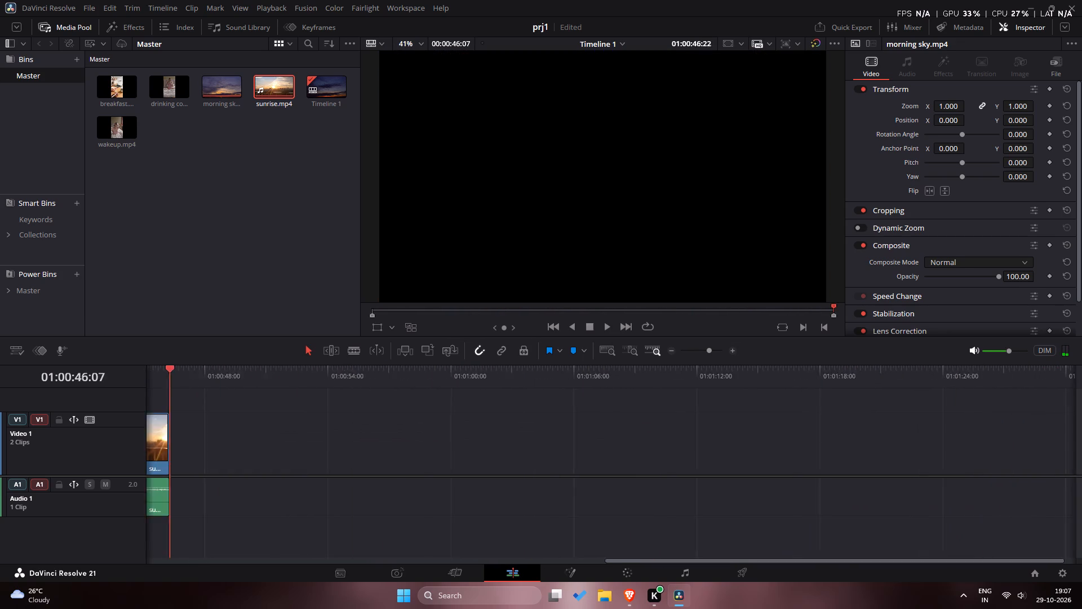
{"action": "left_click_drag", "start_coordinate": [140, 479], "coordinate": [939, 469]}
{"action": "left_click_drag", "start_coordinate": [717, 353], "coordinate": [716, 353]}
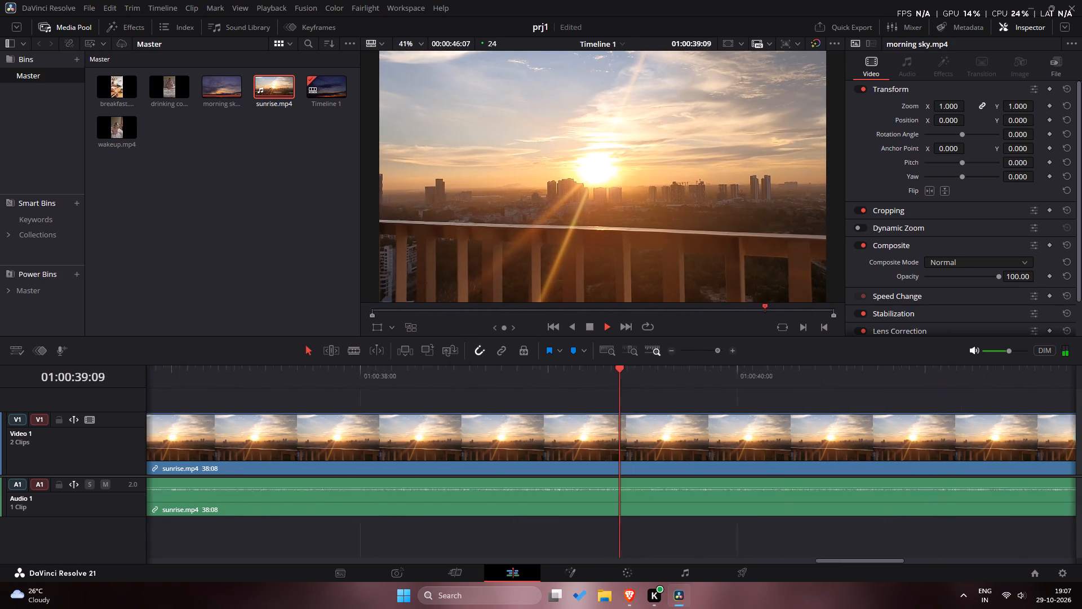
{"action": "left_click_drag", "start_coordinate": [716, 353], "coordinate": [712, 353]}
{"action": "left_click_drag", "start_coordinate": [642, 376], "coordinate": [807, 399]}
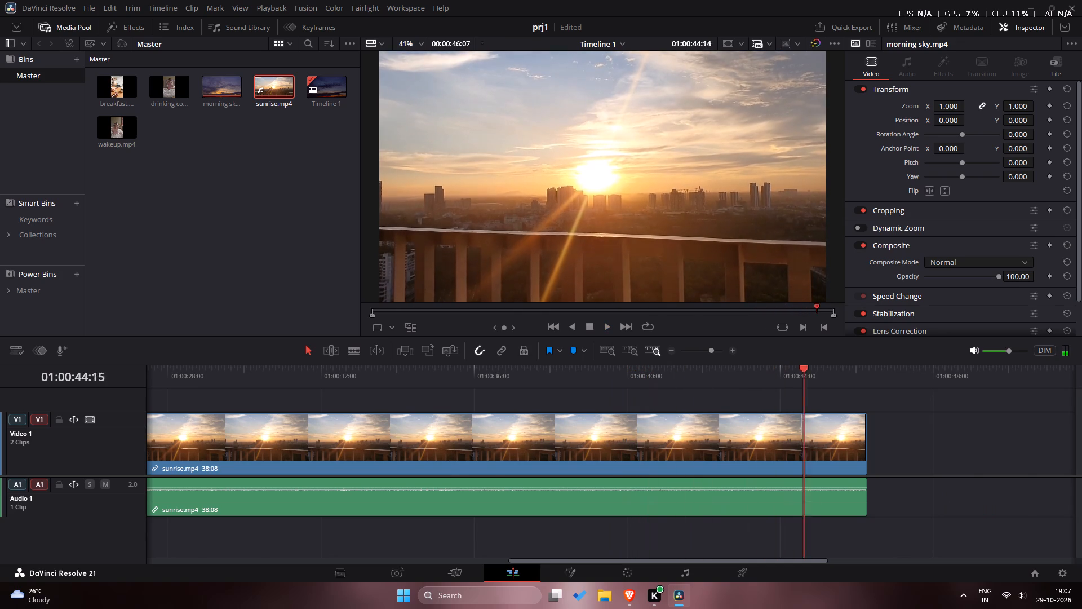
{"action": "left_click_drag", "start_coordinate": [807, 399], "coordinate": [685, 434]}
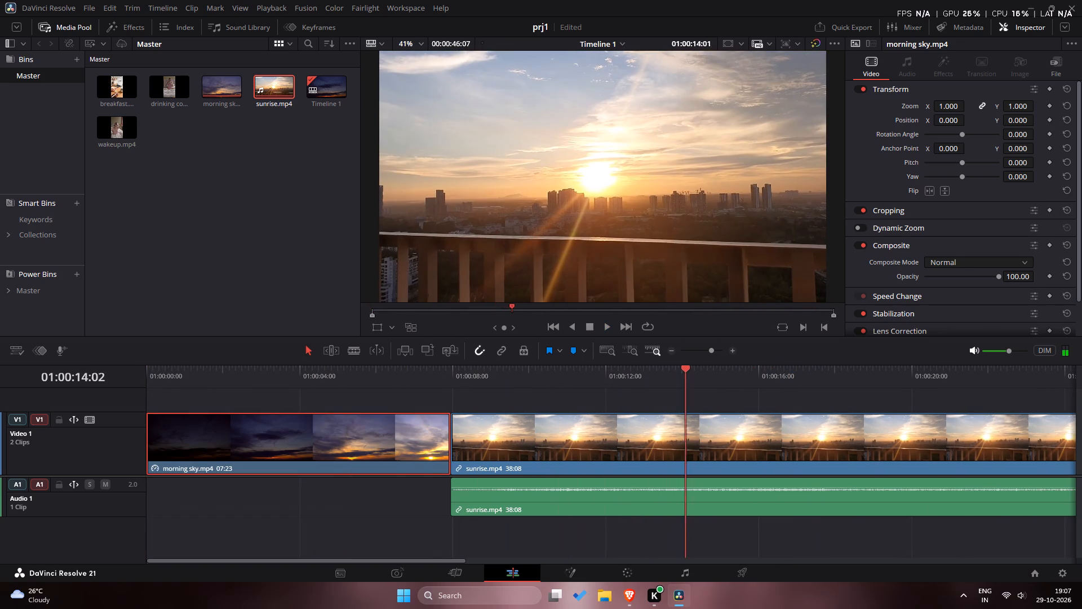
{"action": "left_click_drag", "start_coordinate": [685, 434], "coordinate": [721, 434]}
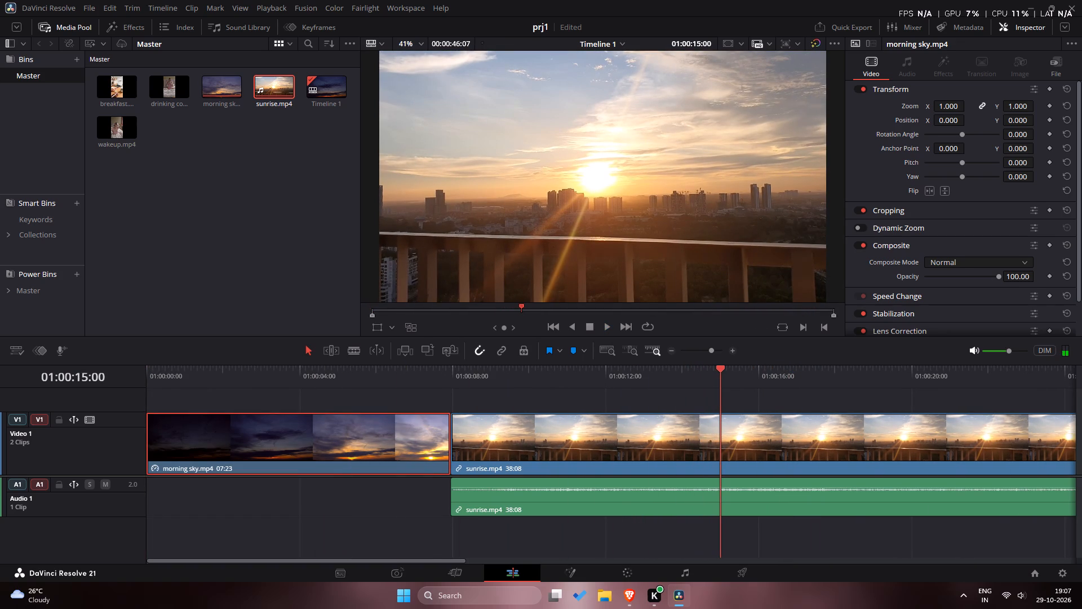
{"action": "left_click_drag", "start_coordinate": [721, 434], "coordinate": [515, 437]}
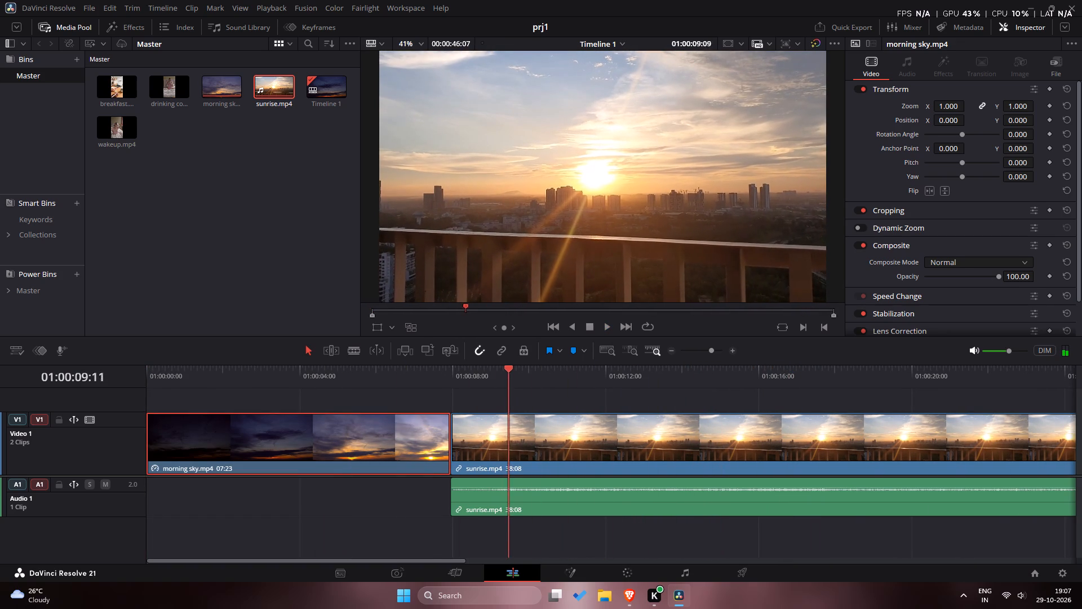
{"action": "left_click_drag", "start_coordinate": [515, 437], "coordinate": [608, 447]}
Split the sunrise clip at 01:00:12:20 and delete the video and audio after the cut.
{"action": "key", "text": "space"}
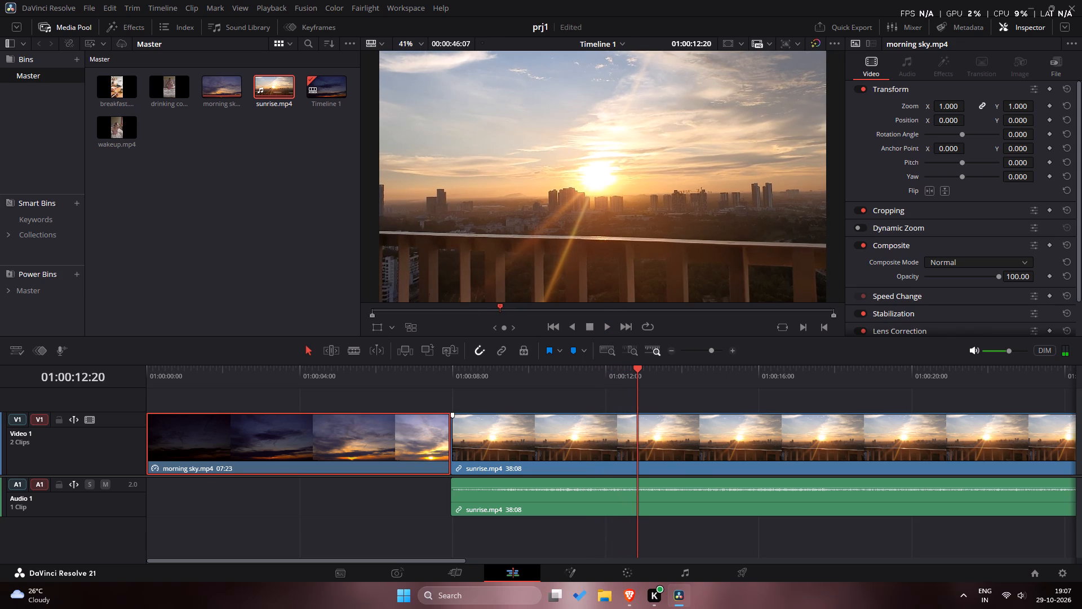
{"action": "key", "text": "ctrl+b"}
{"action": "left_click", "coordinate": [712, 451]}
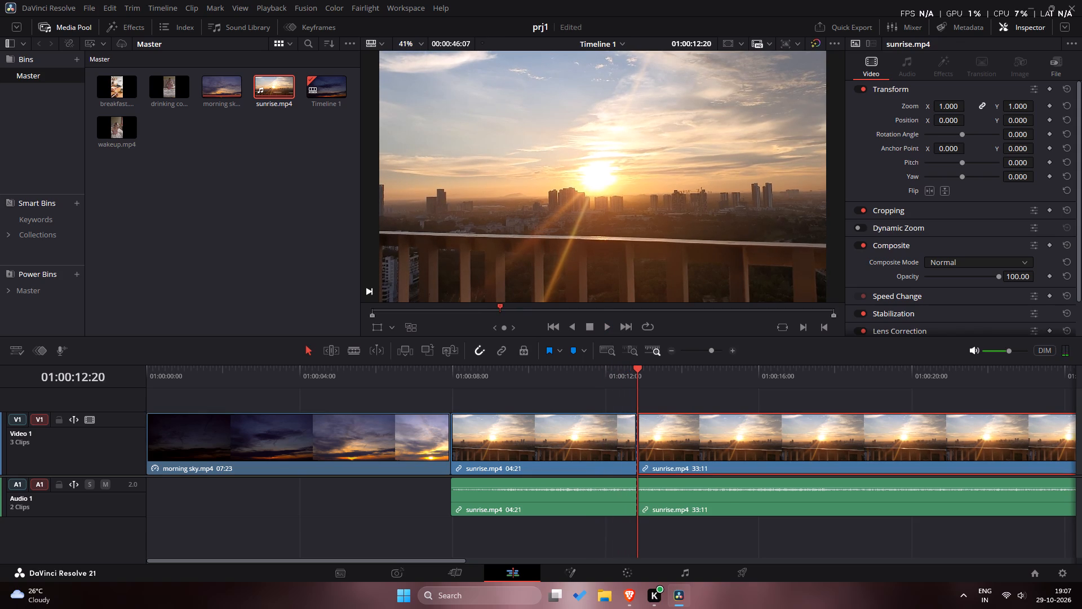
{"action": "left_click", "coordinate": [725, 381]}
{"action": "left_click_drag", "start_coordinate": [771, 402], "coordinate": [769, 522]}
{"action": "key", "text": "BackSpace"}
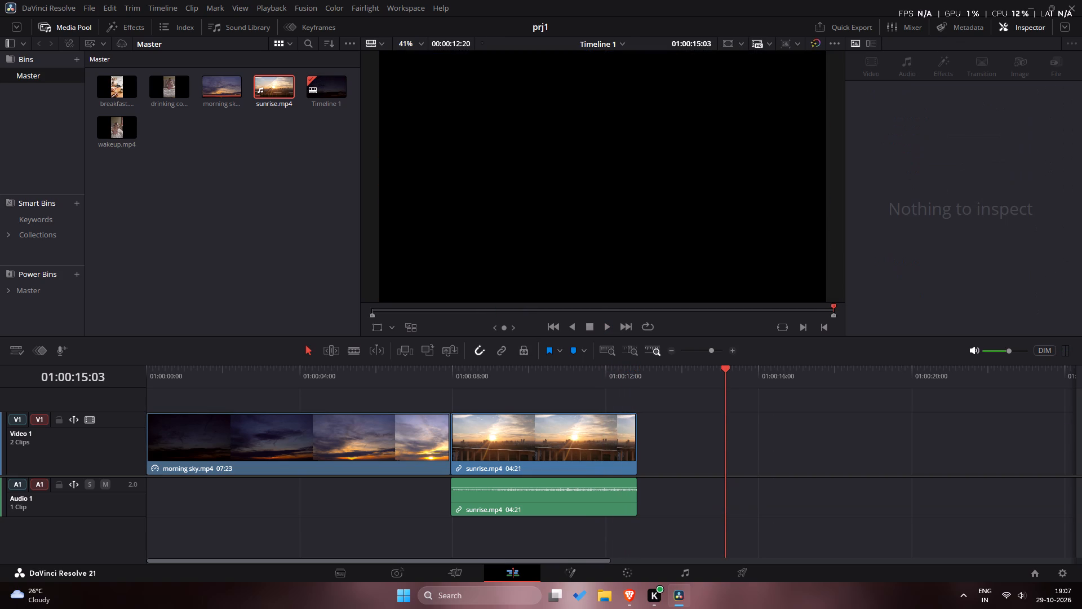
Delete only the sunrise clip's audio from Audio 1 and play across the cut from the end of morning sky.
{"action": "left_click_drag", "start_coordinate": [723, 386], "coordinate": [436, 422]}
{"action": "left_click", "coordinate": [543, 491]}
{"action": "key", "text": "BackSpace"}
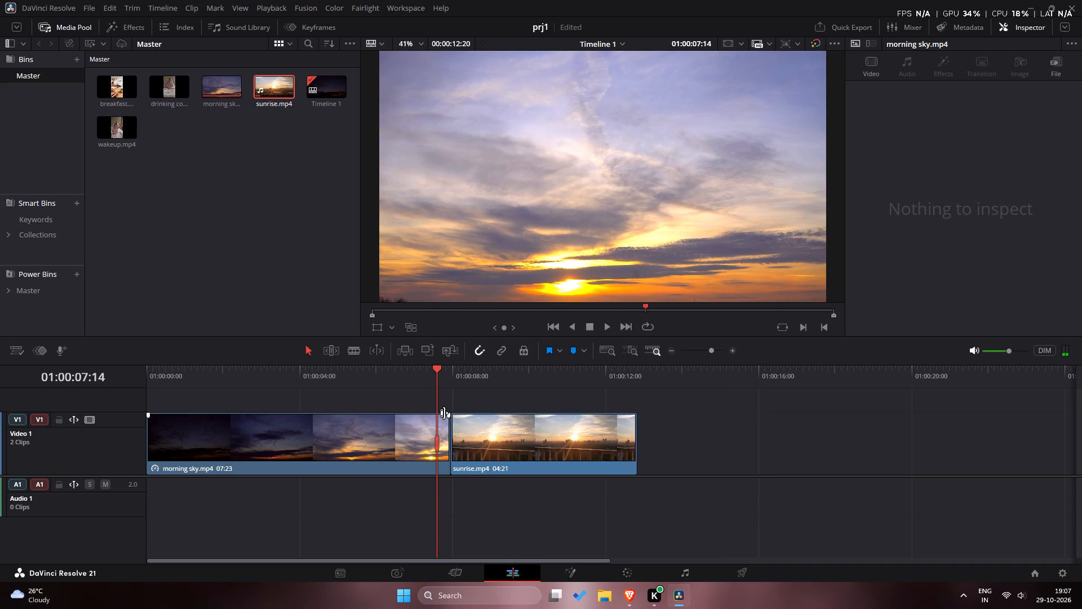
{"action": "key", "text": "space"}
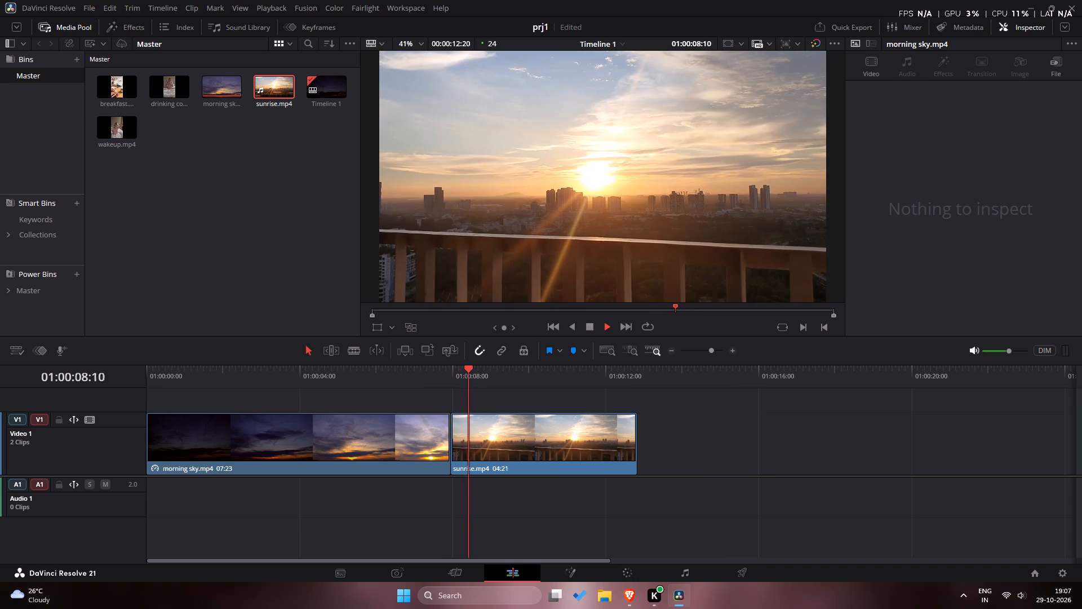
Stop playback and place wakeup.mp4 from the Media Pool directly after the sunrise clip on Video 1.
{"action": "key", "text": "space"}
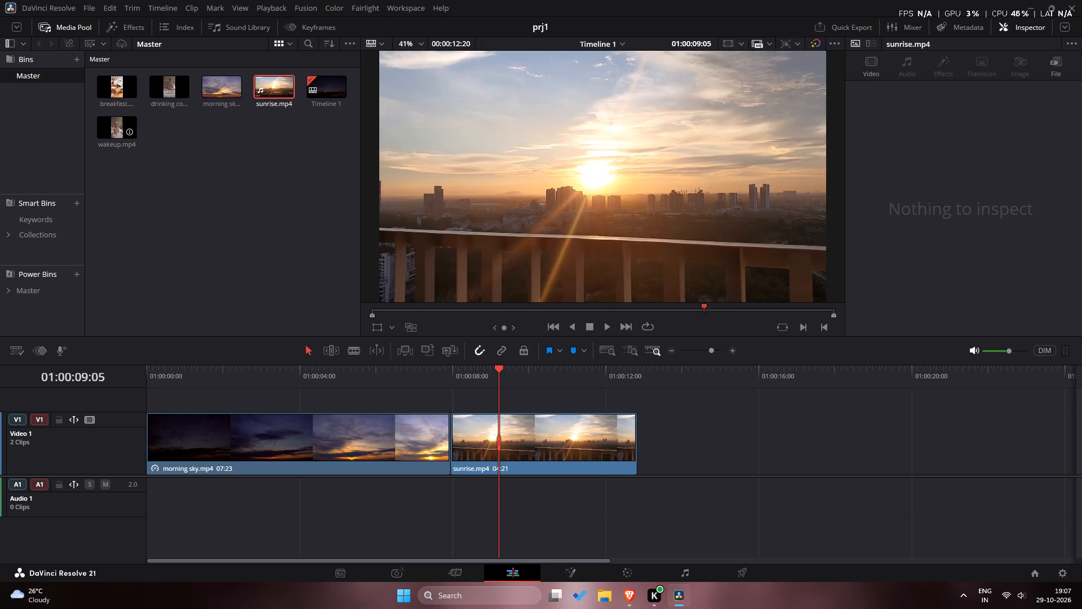
{"action": "left_click_drag", "start_coordinate": [114, 130], "coordinate": [650, 445]}
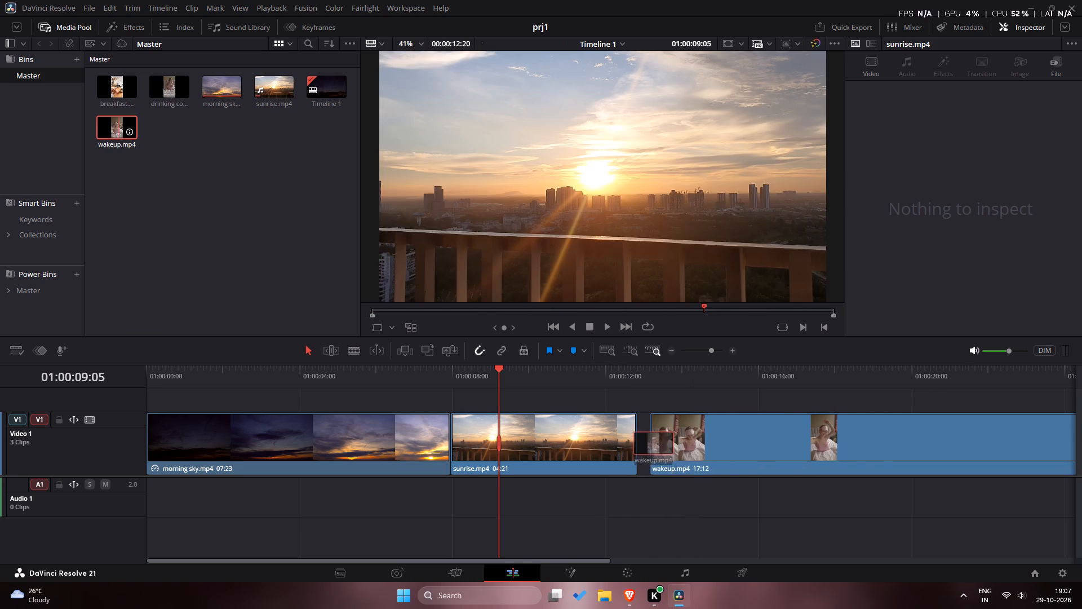
{"action": "left_click_drag", "start_coordinate": [650, 445], "coordinate": [641, 445]}
Play and scrub the timeline from the end of sunrise through the wakeup clip to examine its footage.
{"action": "key", "text": "space"}
{"action": "key", "text": "space"}
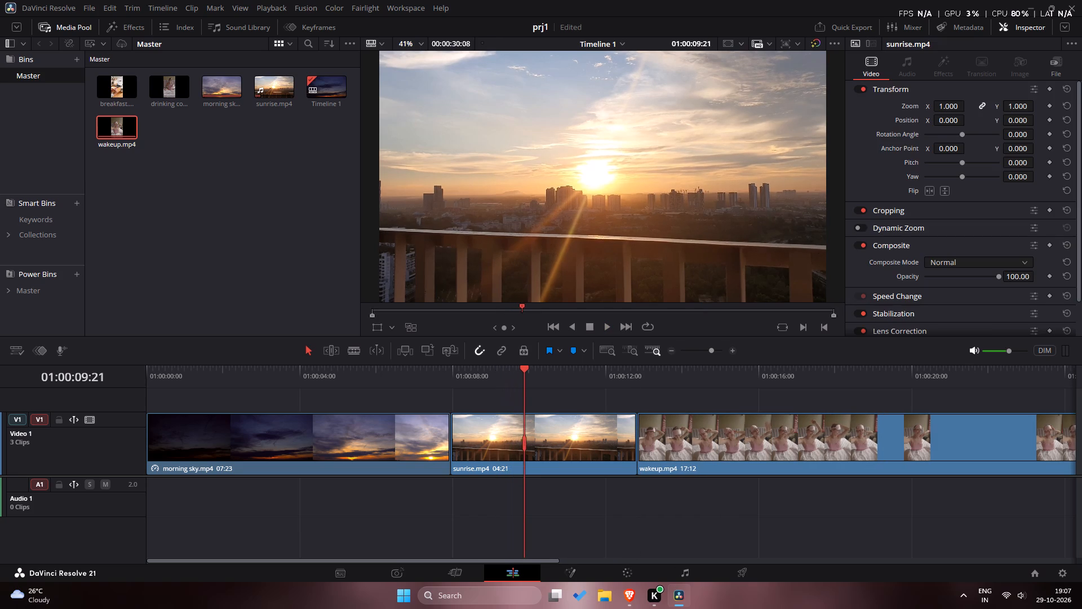
{"action": "left_click_drag", "start_coordinate": [530, 375], "coordinate": [631, 412]}
{"action": "key", "text": "space"}
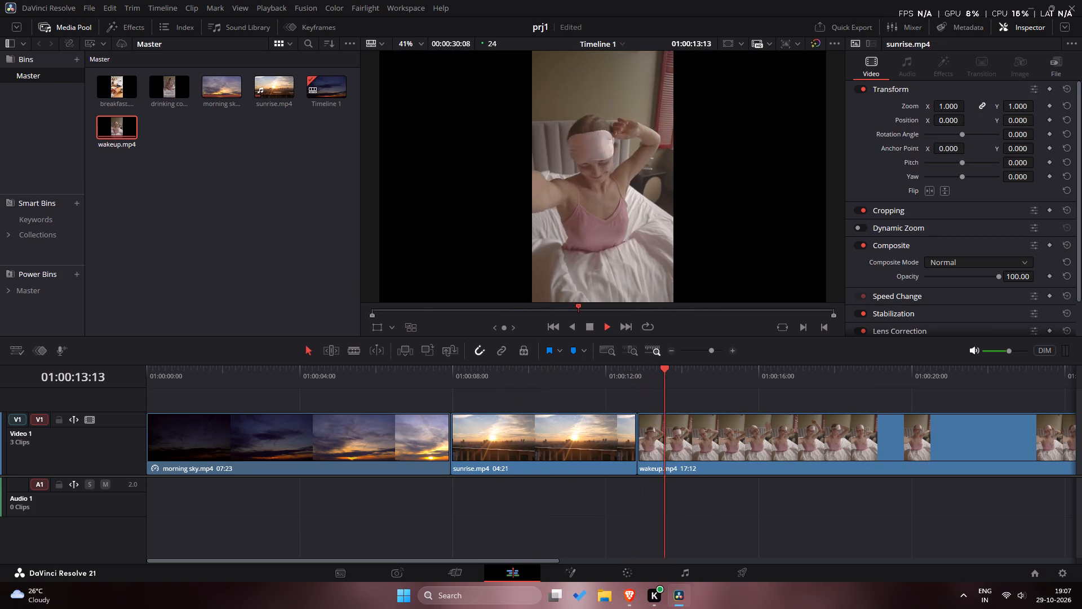
{"action": "left_click", "coordinate": [708, 353]}
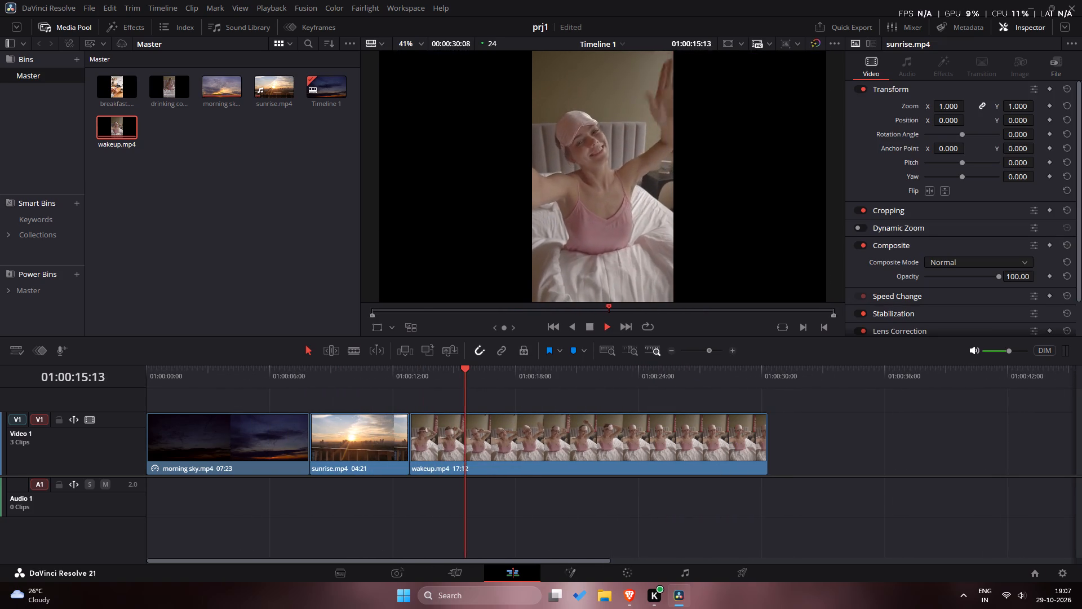
{"action": "scroll", "coordinate": [624, 545], "scroll_direction": "down", "scroll_amount": 7, "text": "shift"}
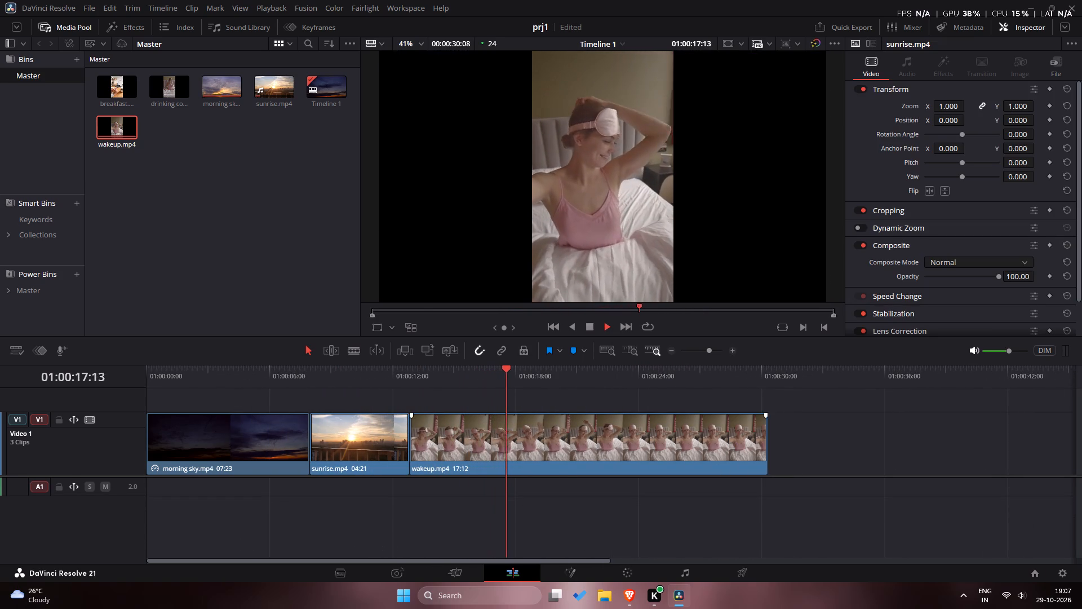
{"action": "scroll", "coordinate": [600, 433], "scroll_direction": "down", "scroll_amount": 6, "text": "shift"}
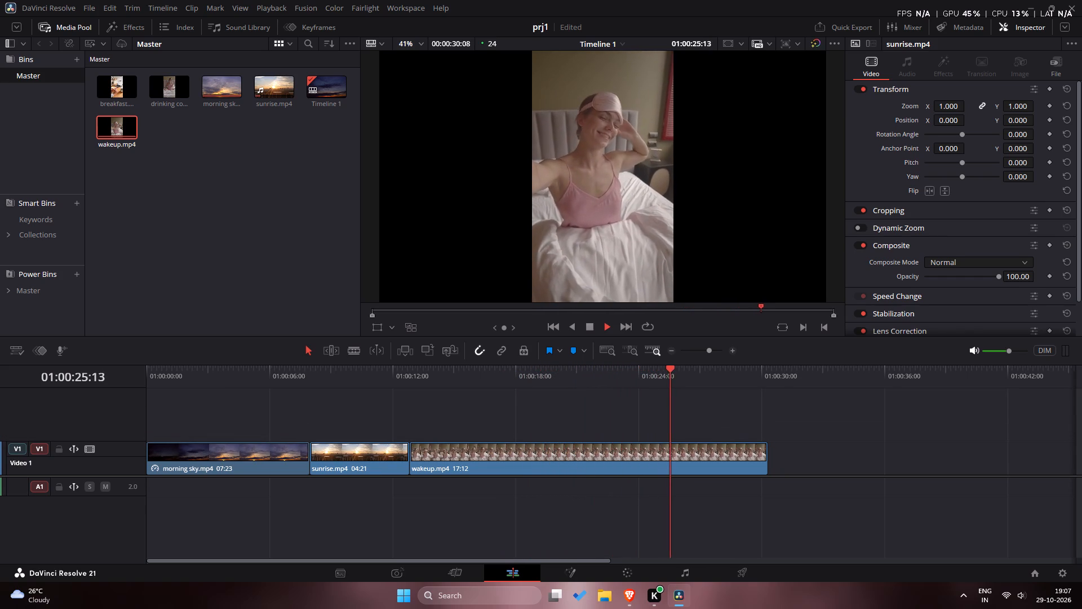
{"action": "key", "text": "space"}
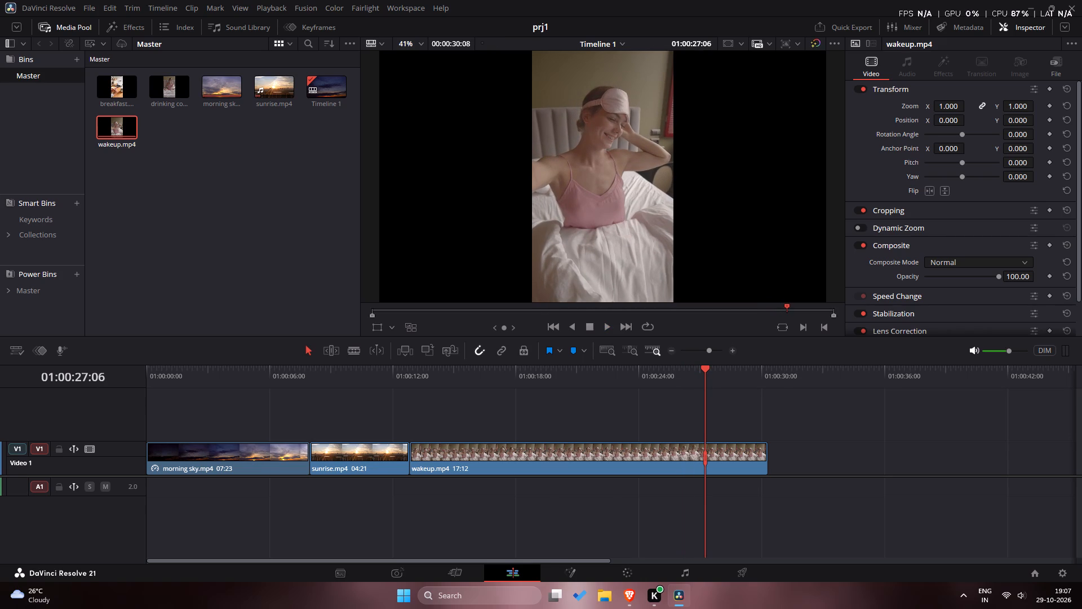
{"action": "left_click_drag", "start_coordinate": [705, 377], "coordinate": [392, 403]}
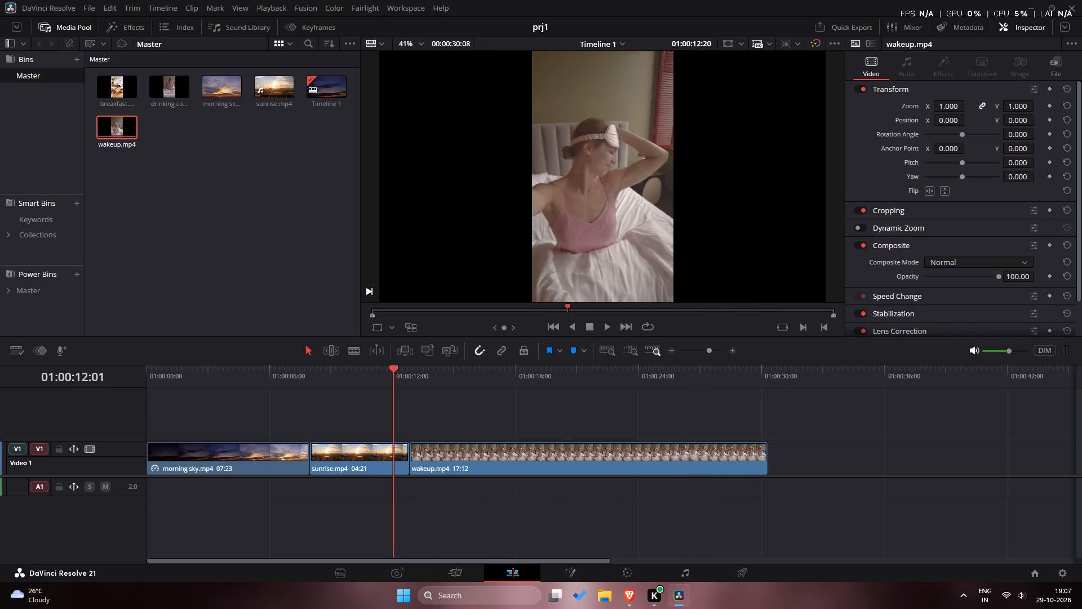
{"action": "left_click_drag", "start_coordinate": [392, 403], "coordinate": [389, 402]}
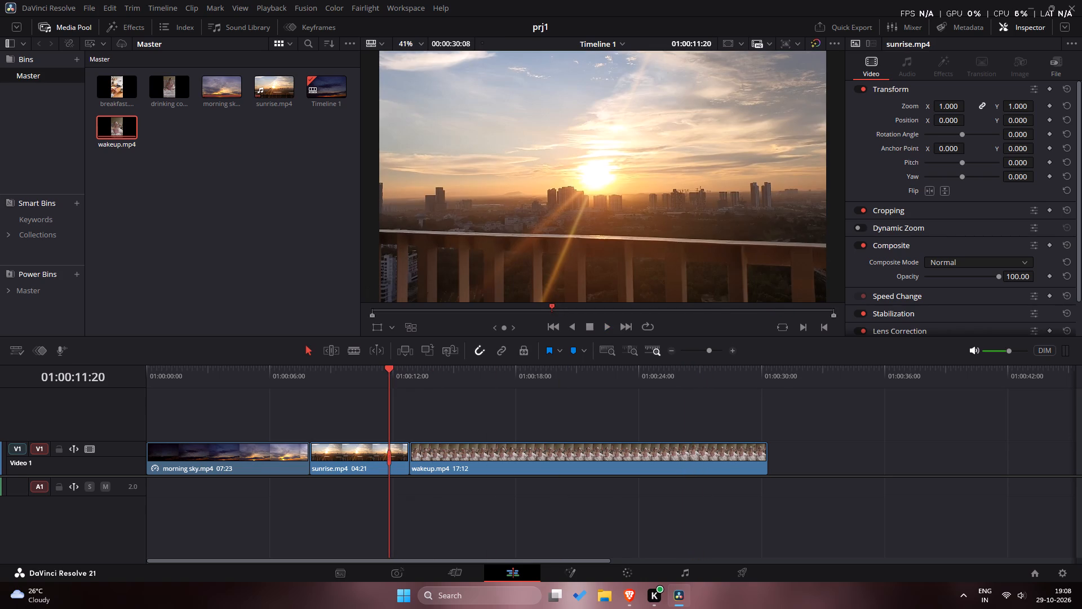
{"action": "key", "text": "space"}
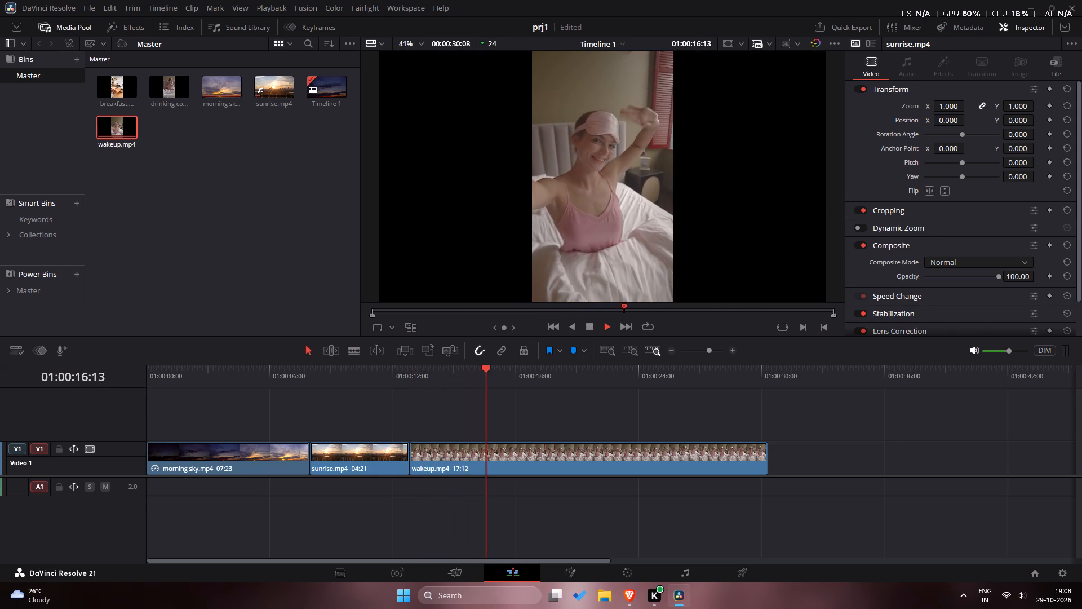
{"action": "key", "text": "space"}
Switch to the Task1 document in Brave and read the video requirements and caption text, returning to DaVinci Resolve.
{"action": "key", "text": "alt+Tab"}
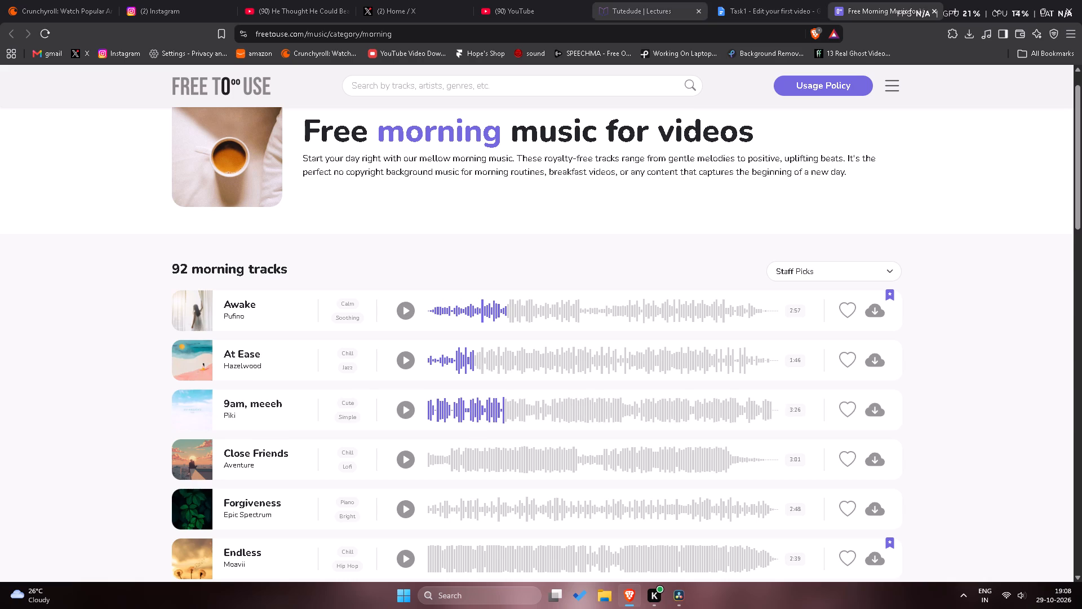
{"action": "left_click", "coordinate": [640, 0]}
{"action": "left_click", "coordinate": [743, 0]}
{"action": "scroll", "coordinate": [429, 396], "scroll_direction": "down", "scroll_amount": 3}
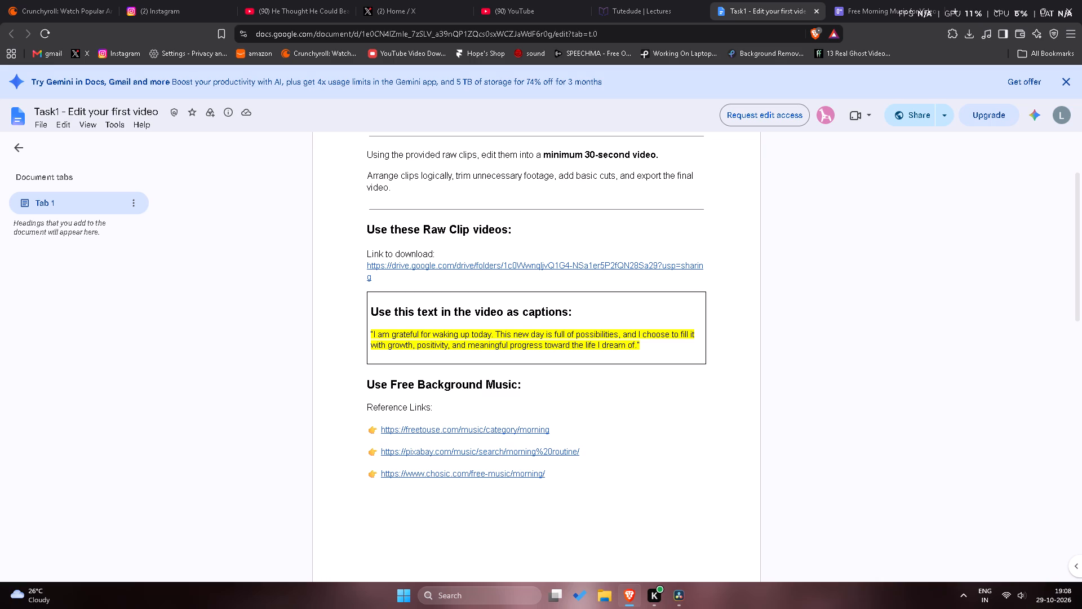
{"action": "key", "text": "alt+Tab"}
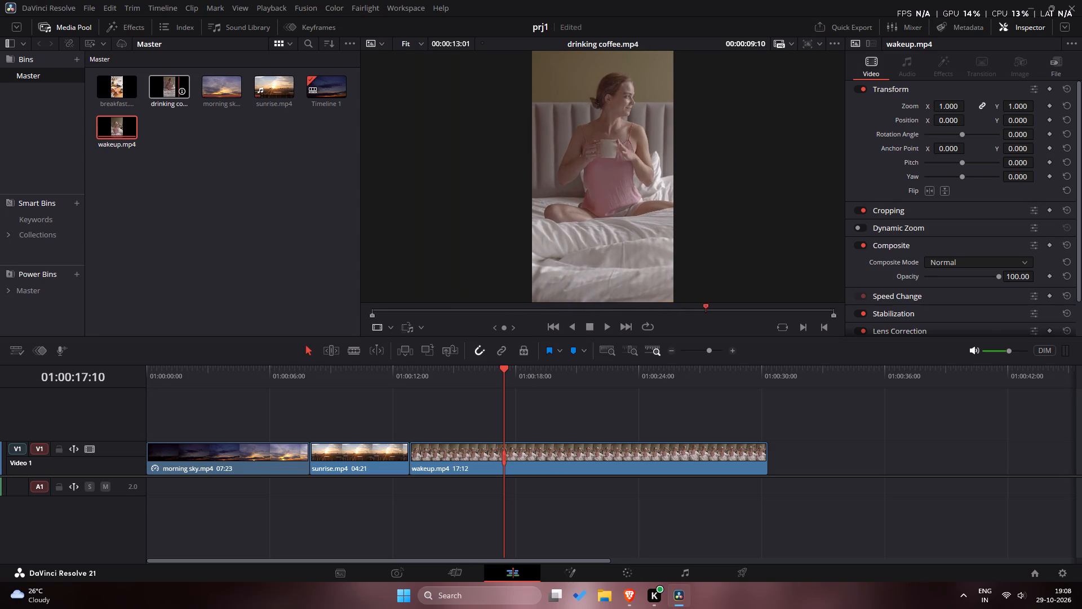
Replay the cut from sunrise into wakeup and scrub through the wakeup clip, rechecking the task document for the captions.
{"action": "left_click_drag", "start_coordinate": [505, 371], "coordinate": [504, 371]}
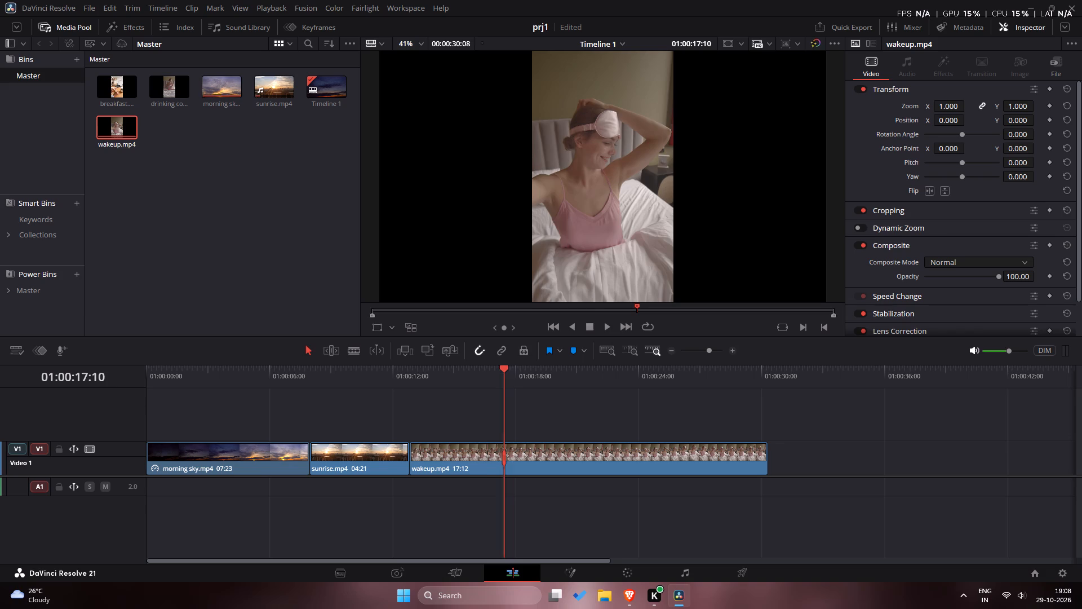
{"action": "left_click_drag", "start_coordinate": [504, 371], "coordinate": [394, 377]}
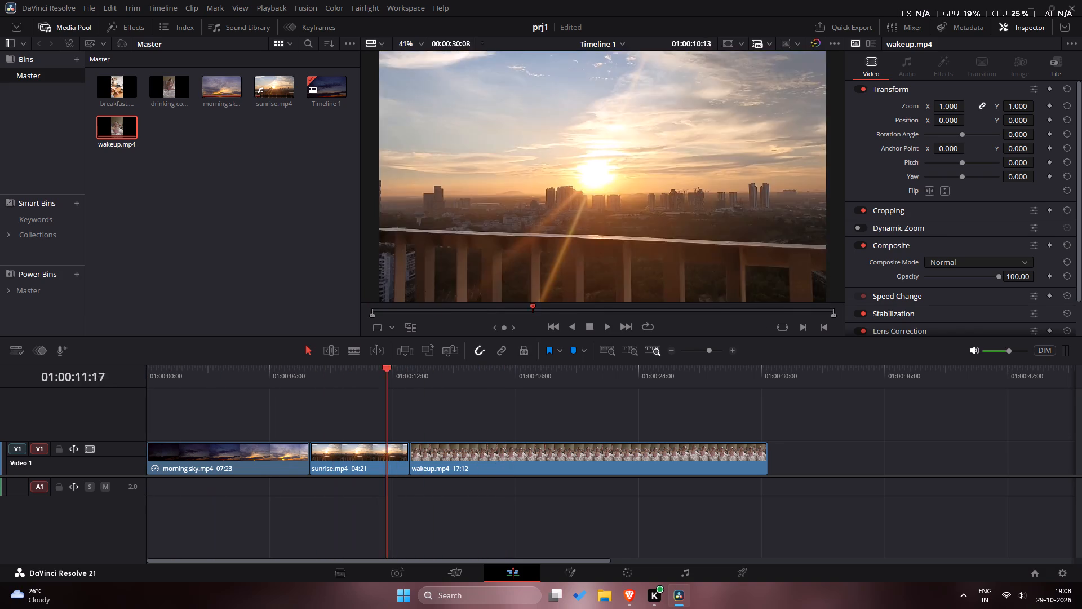
{"action": "left_click_drag", "start_coordinate": [394, 377], "coordinate": [412, 378]}
{"action": "key", "text": "space"}
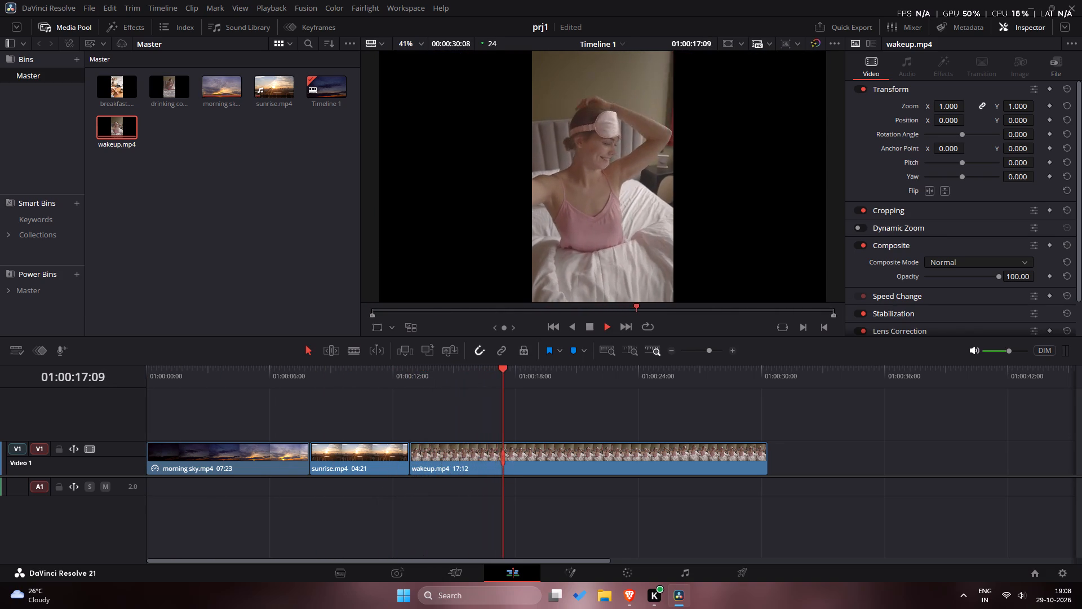
{"action": "key", "text": "space"}
{"action": "key", "text": "alt+Tab"}
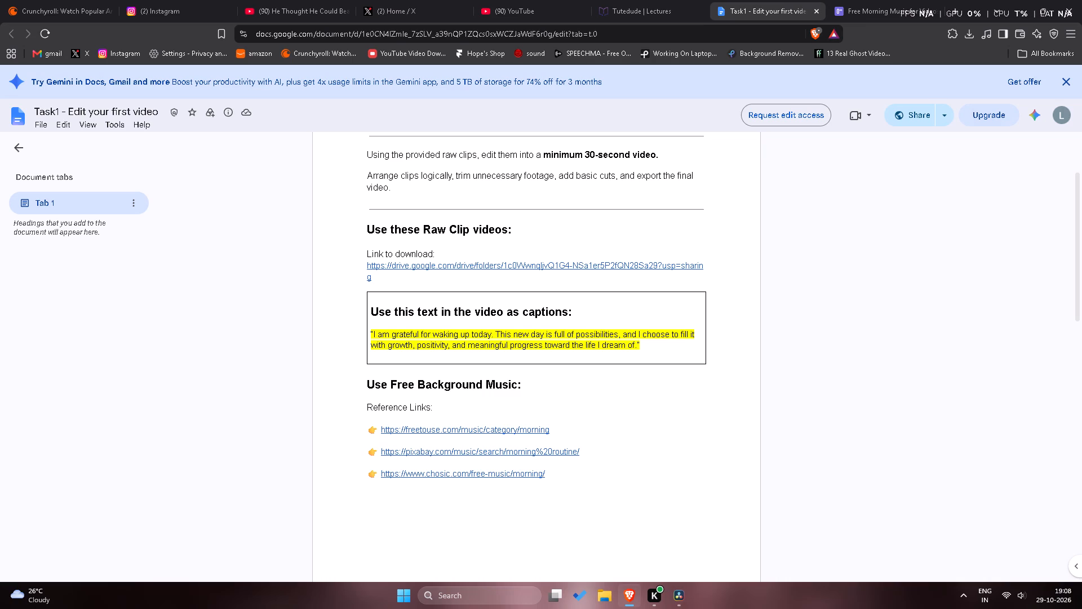
{"action": "key", "text": "alt+Tab"}
{"action": "left_click_drag", "start_coordinate": [515, 378], "coordinate": [509, 378]}
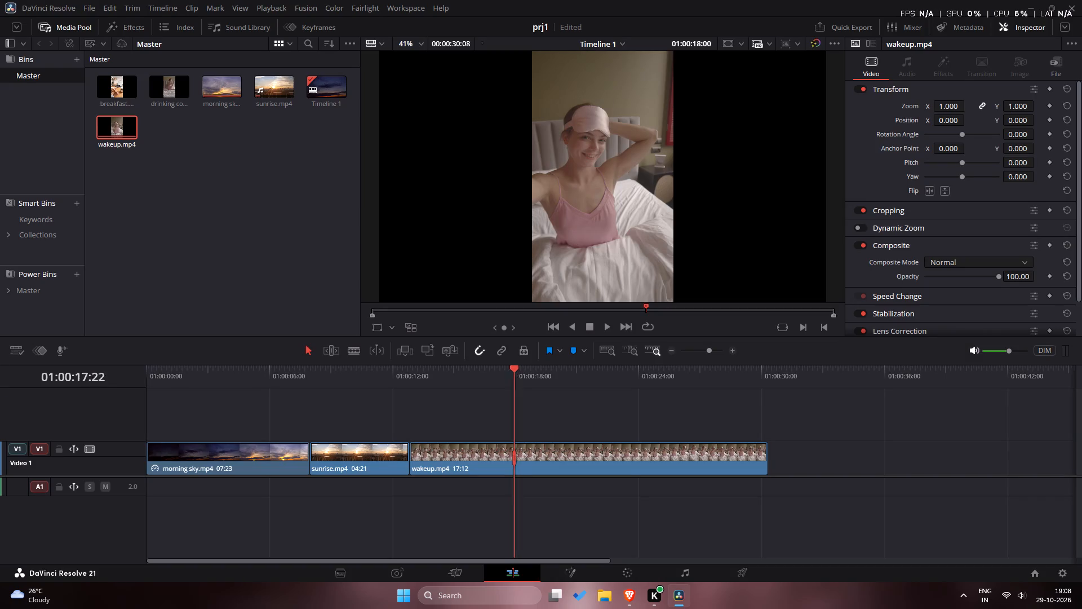
{"action": "left_click_drag", "start_coordinate": [509, 378], "coordinate": [624, 414]}
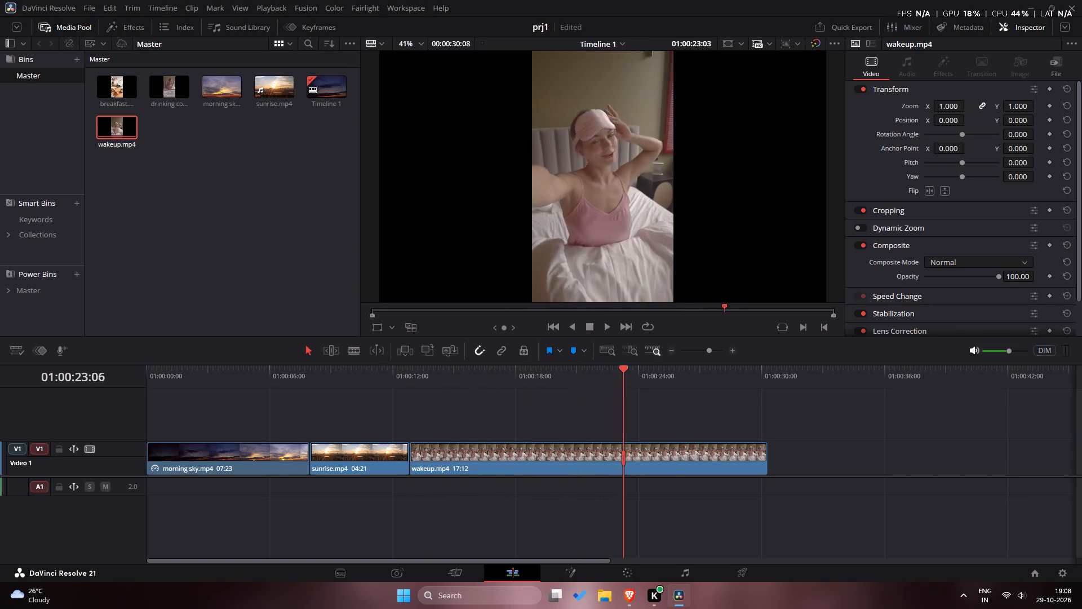
{"action": "left_click_drag", "start_coordinate": [624, 414], "coordinate": [733, 418]}
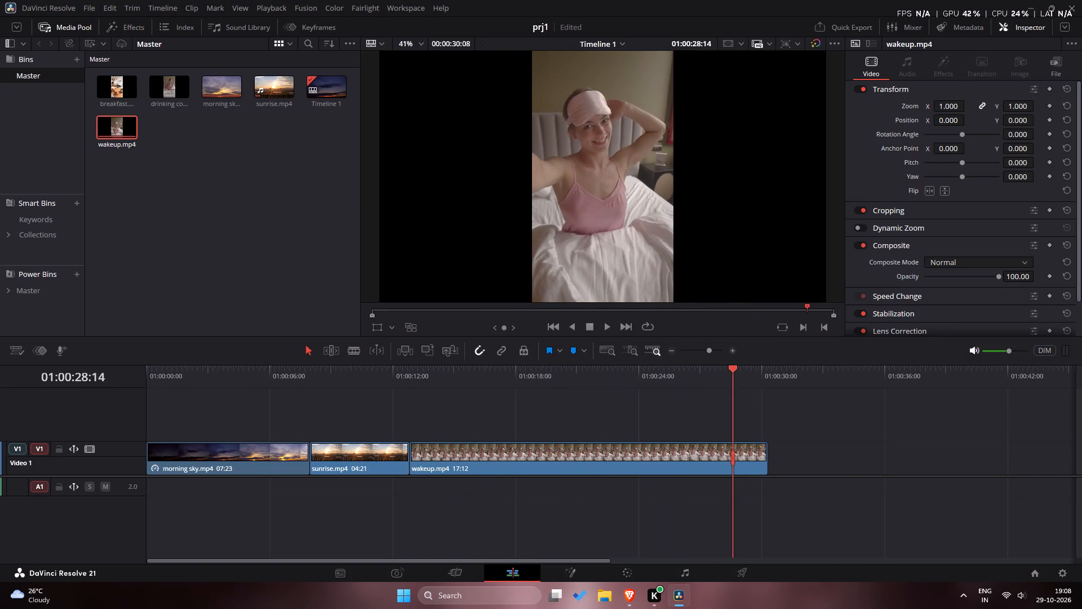
{"action": "left_click_drag", "start_coordinate": [733, 418], "coordinate": [624, 433]}
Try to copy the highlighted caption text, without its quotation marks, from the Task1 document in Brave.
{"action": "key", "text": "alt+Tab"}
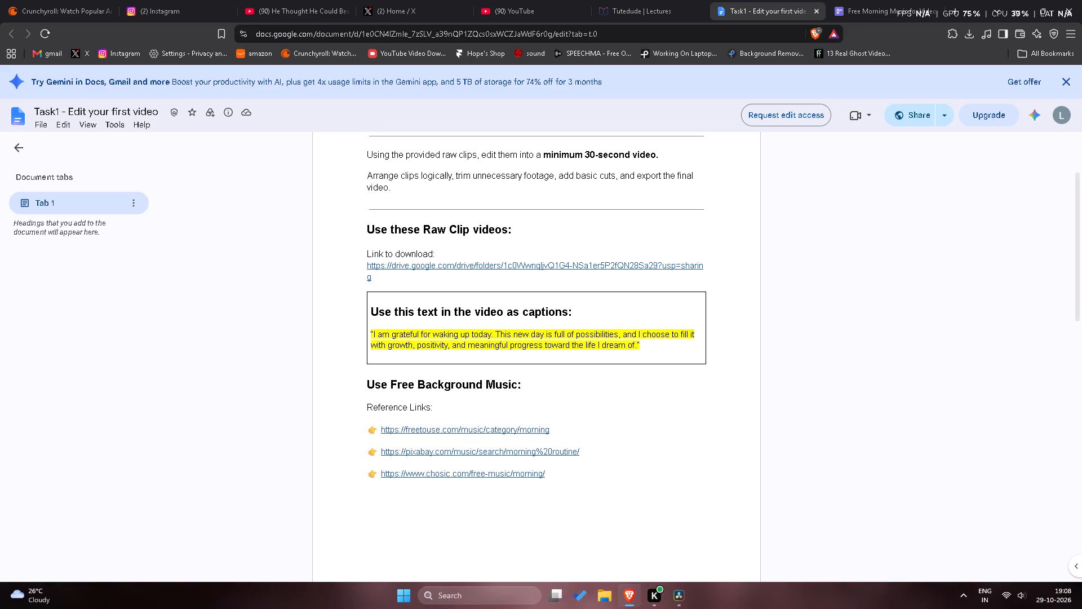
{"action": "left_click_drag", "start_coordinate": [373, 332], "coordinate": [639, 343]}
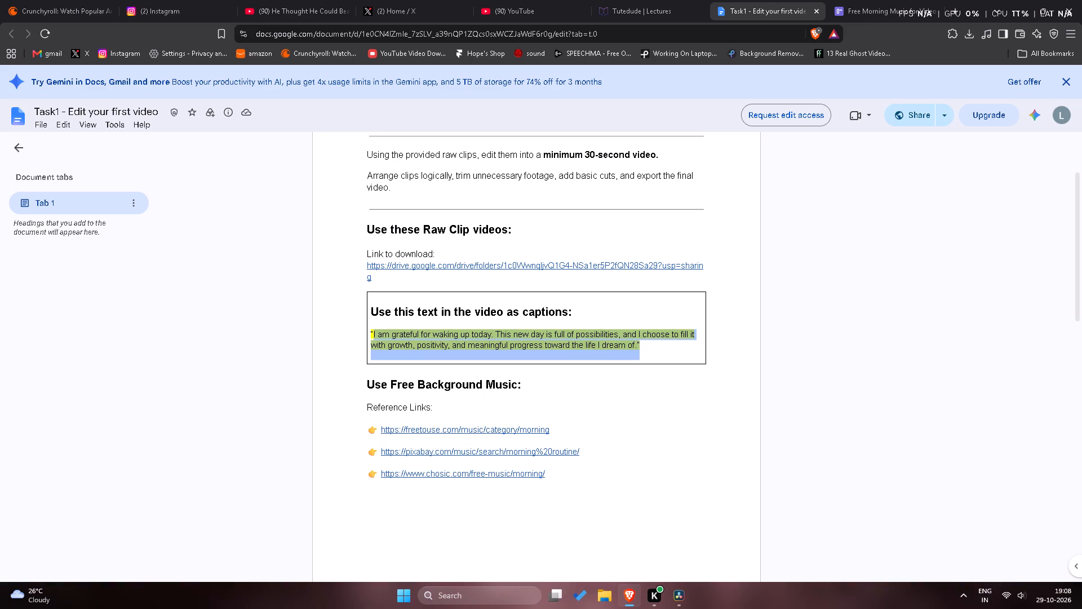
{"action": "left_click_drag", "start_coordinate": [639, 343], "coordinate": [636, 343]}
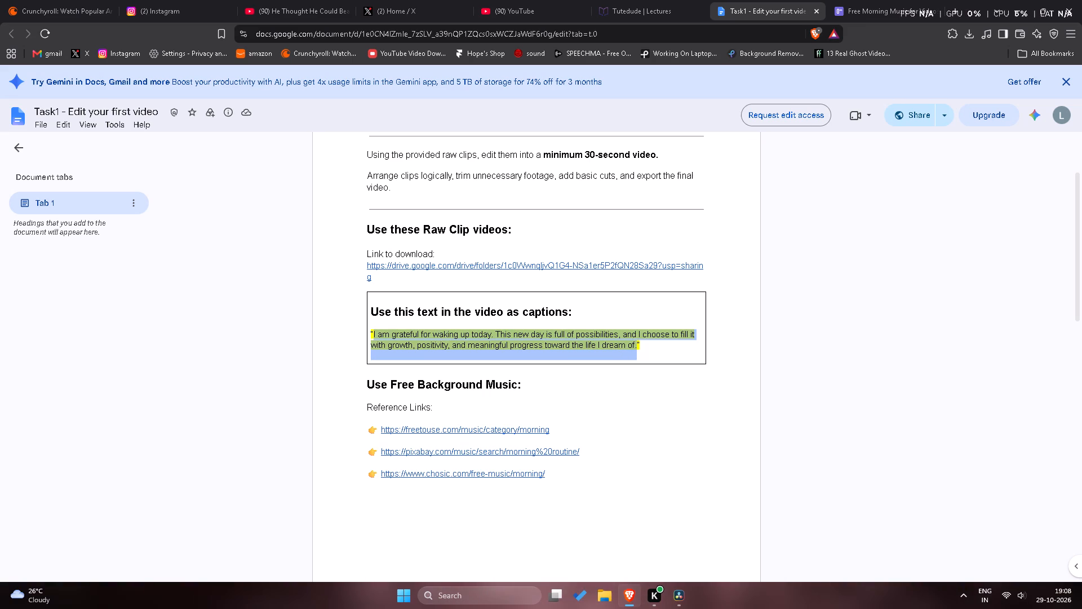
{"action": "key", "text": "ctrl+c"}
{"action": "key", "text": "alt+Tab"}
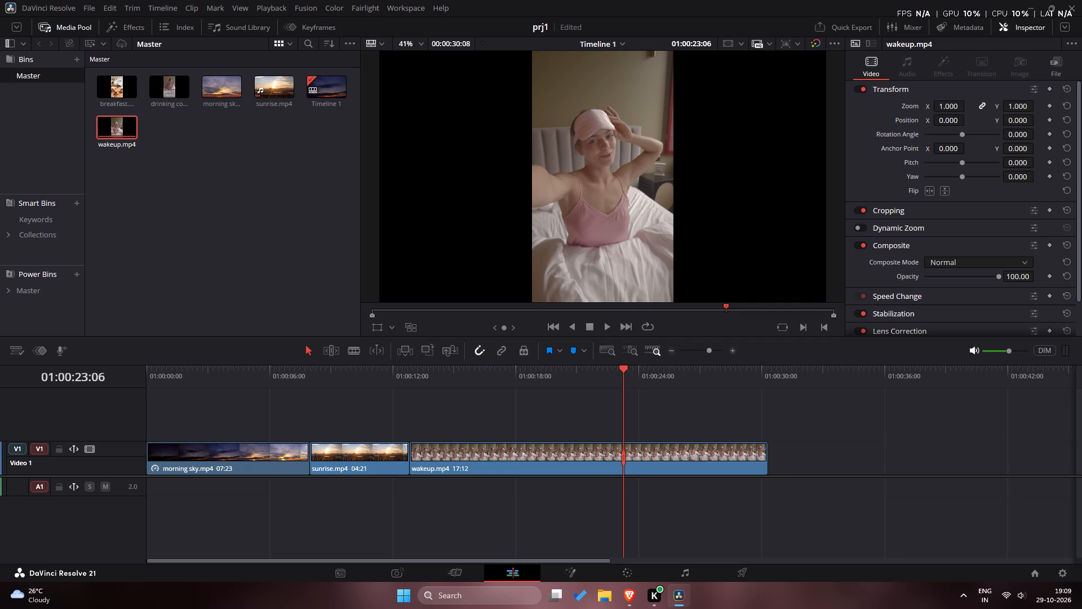
Add a BroVFX TypeForge title on Video 2 at the start of the wakeup clip, at 01:00:12:20.
{"action": "left_click_drag", "start_coordinate": [619, 377], "coordinate": [409, 414]}
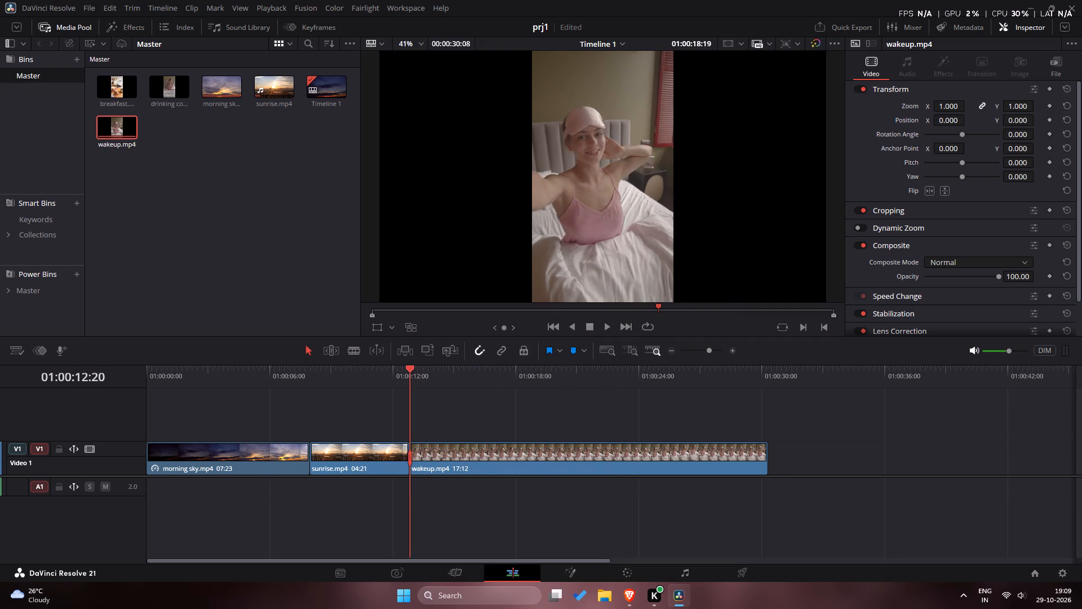
{"action": "left_click_drag", "start_coordinate": [409, 414], "coordinate": [407, 415]}
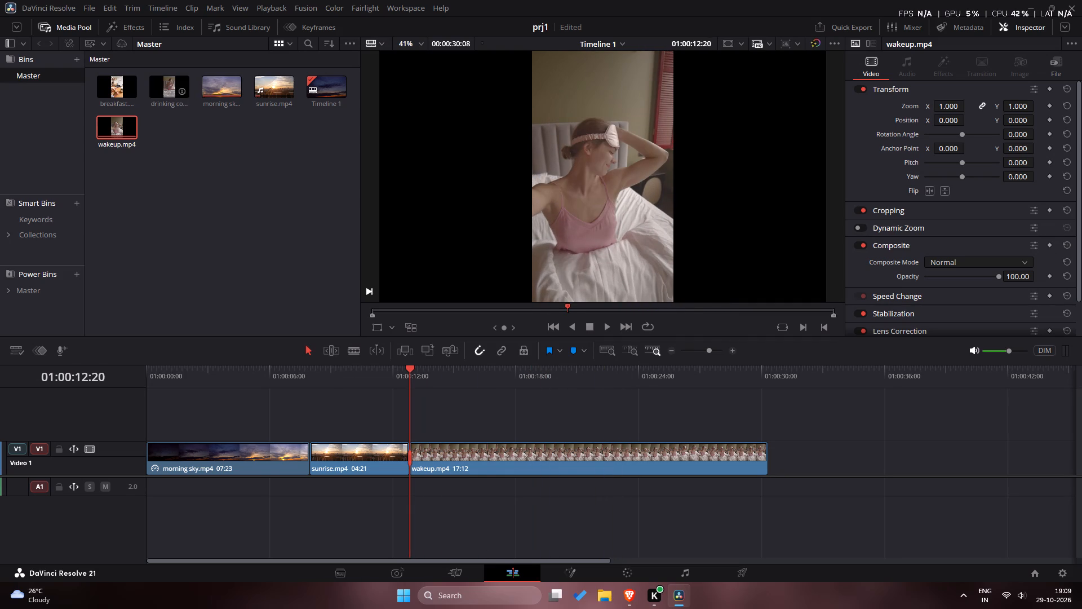
{"action": "left_click", "coordinate": [128, 27]}
{"action": "scroll", "coordinate": [155, 149], "scroll_direction": "down", "scroll_amount": 11}
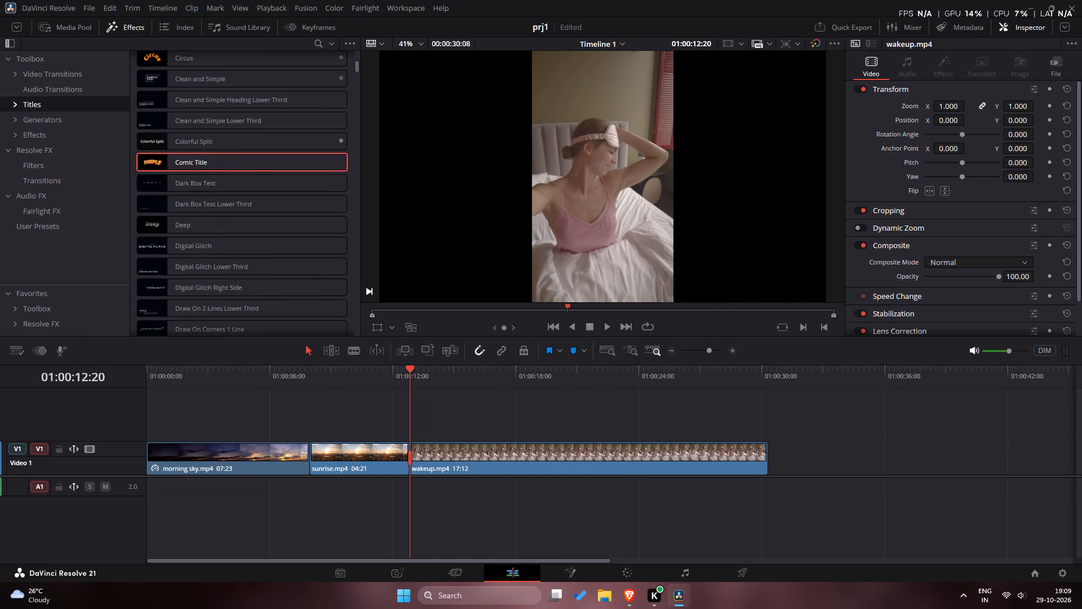
{"action": "scroll", "coordinate": [161, 166], "scroll_direction": "down", "scroll_amount": 20}
{"action": "scroll", "coordinate": [161, 166], "scroll_direction": "down", "scroll_amount": 20}
{"action": "scroll", "coordinate": [161, 166], "scroll_direction": "down", "scroll_amount": 5}
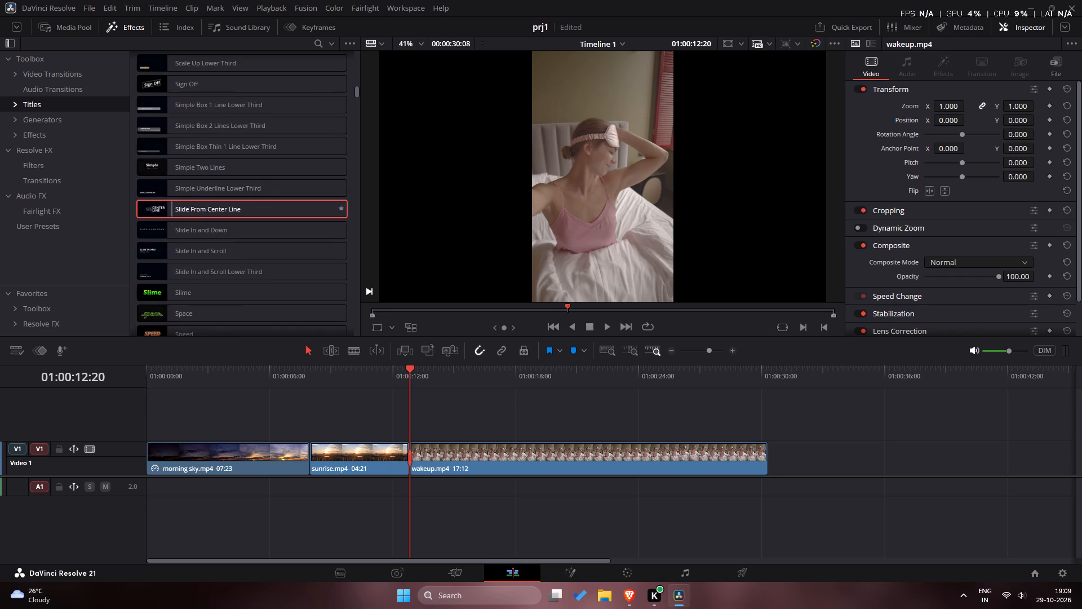
{"action": "scroll", "coordinate": [172, 214], "scroll_direction": "down", "scroll_amount": 20}
{"action": "scroll", "coordinate": [172, 214], "scroll_direction": "down", "scroll_amount": 10}
{"action": "left_click_drag", "start_coordinate": [176, 223], "coordinate": [411, 421]}
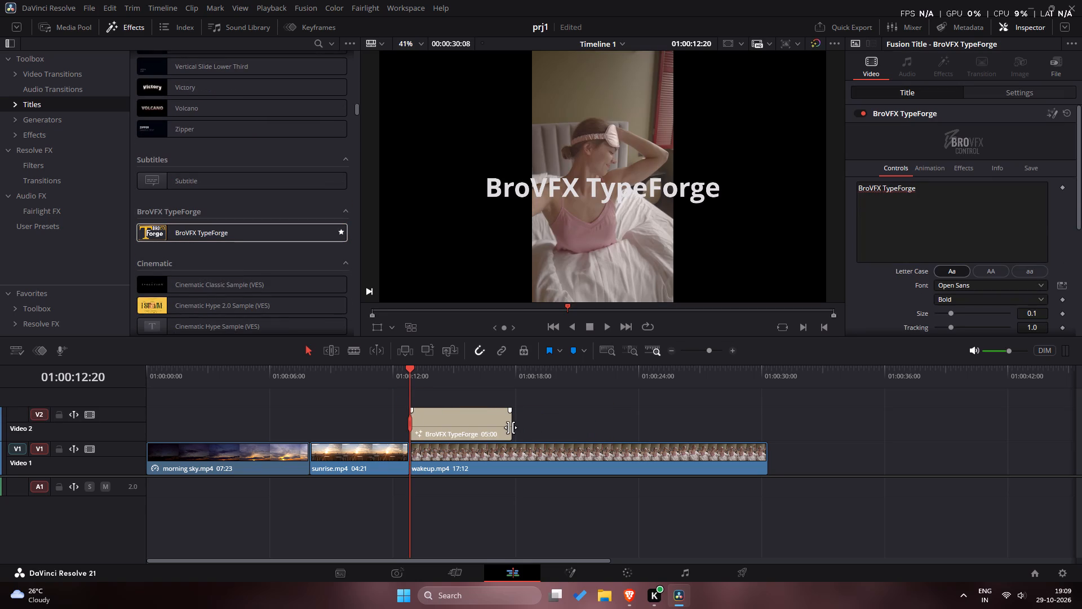
Clear the placeholder text of the BroVFX TypeForge title on Video 2.
{"action": "left_click", "coordinate": [453, 425]}
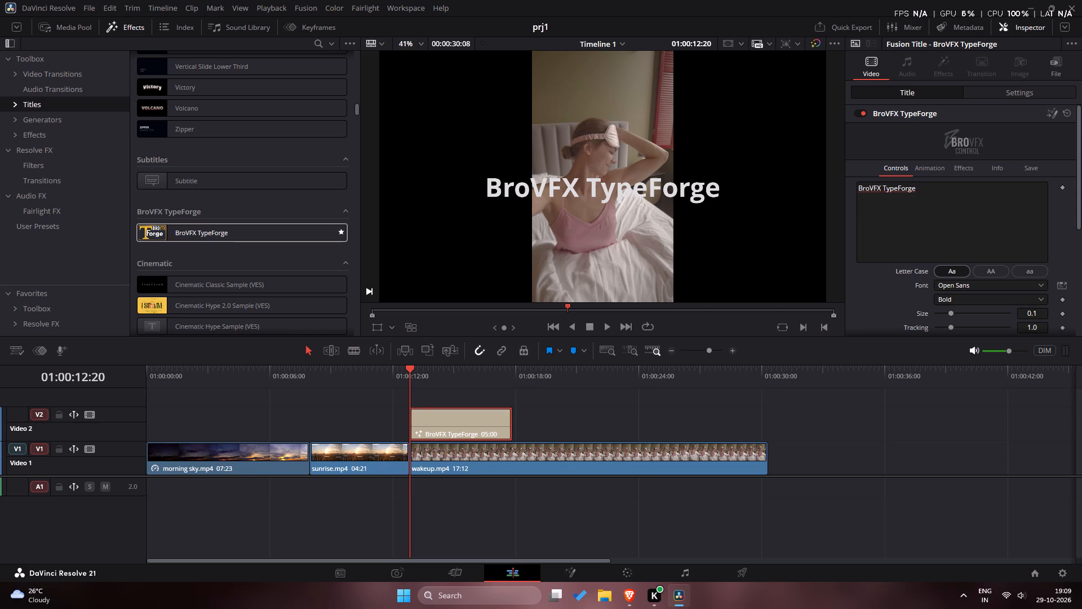
{"action": "left_click_drag", "start_coordinate": [961, 190], "coordinate": [675, 183]}
{"action": "key", "text": "BackSpace"}
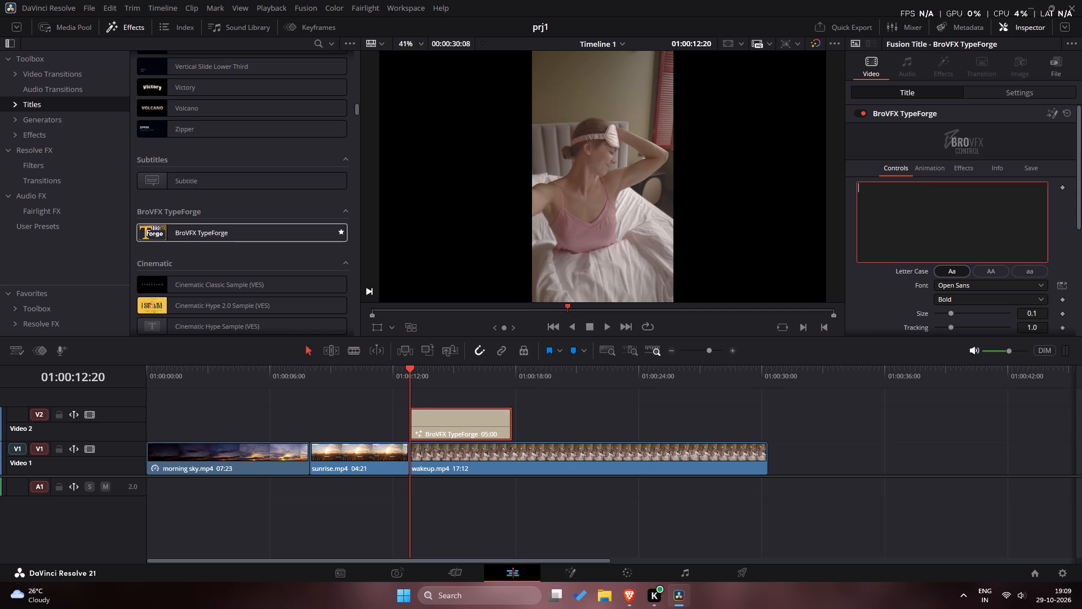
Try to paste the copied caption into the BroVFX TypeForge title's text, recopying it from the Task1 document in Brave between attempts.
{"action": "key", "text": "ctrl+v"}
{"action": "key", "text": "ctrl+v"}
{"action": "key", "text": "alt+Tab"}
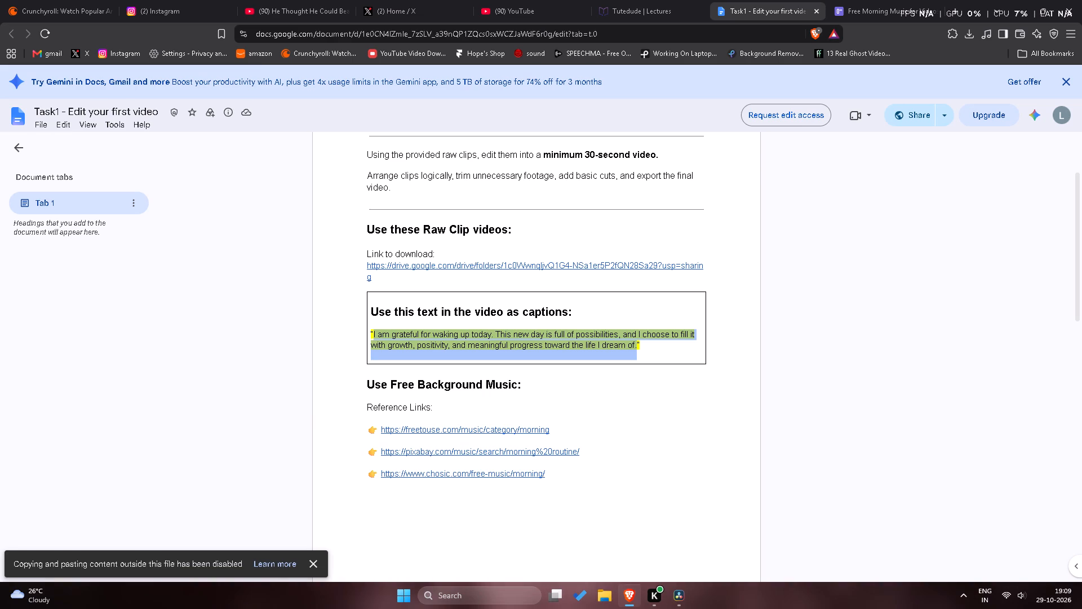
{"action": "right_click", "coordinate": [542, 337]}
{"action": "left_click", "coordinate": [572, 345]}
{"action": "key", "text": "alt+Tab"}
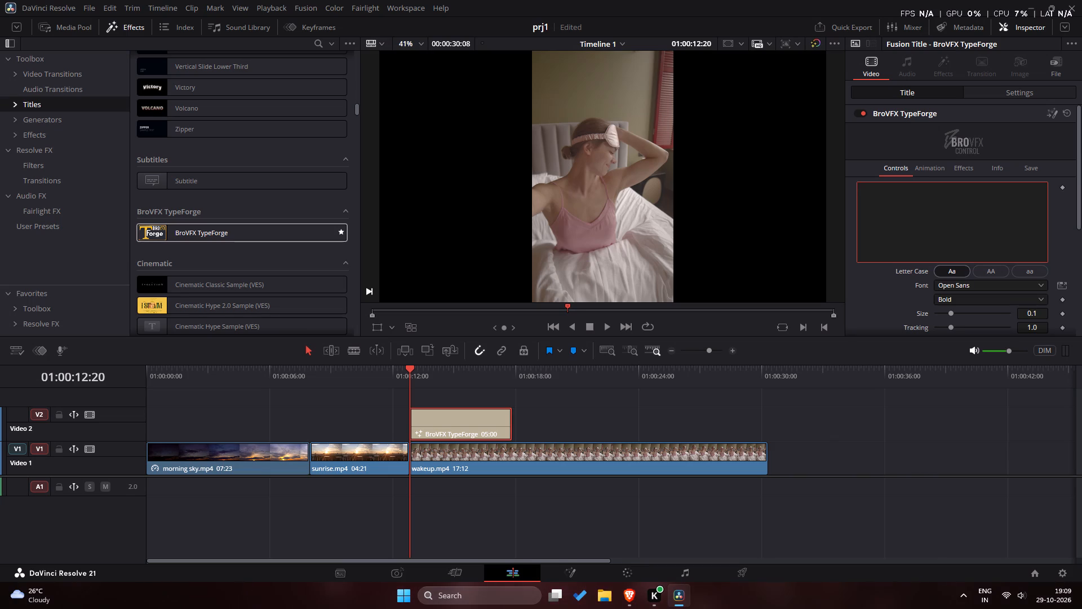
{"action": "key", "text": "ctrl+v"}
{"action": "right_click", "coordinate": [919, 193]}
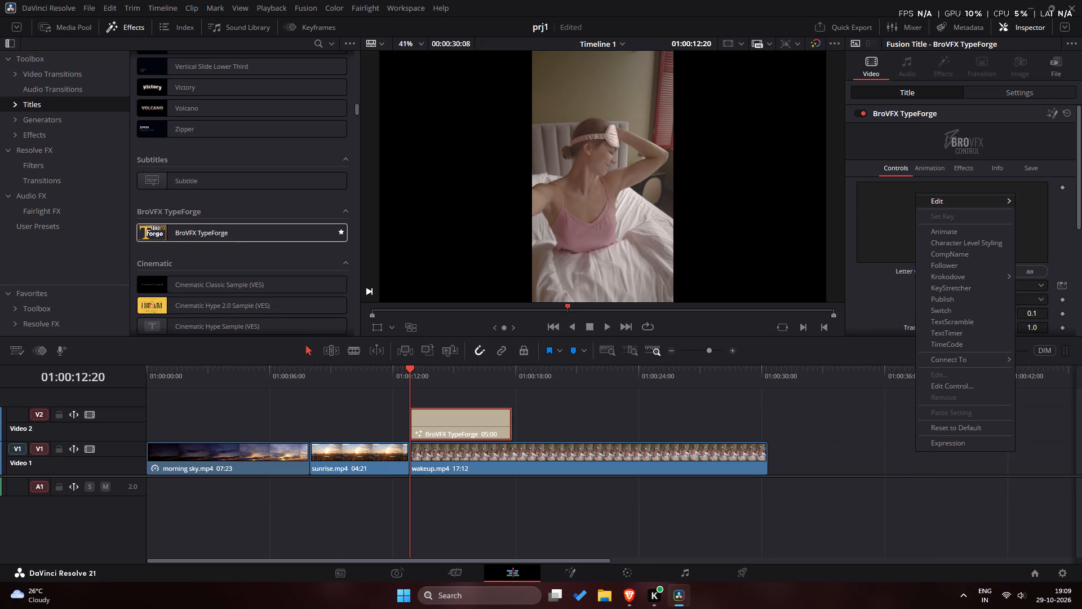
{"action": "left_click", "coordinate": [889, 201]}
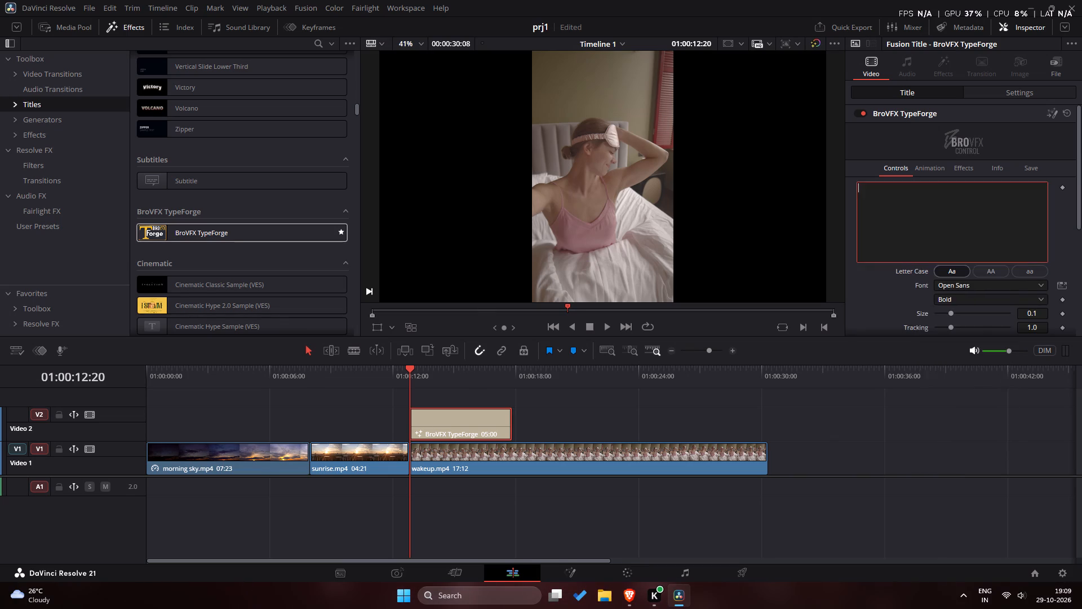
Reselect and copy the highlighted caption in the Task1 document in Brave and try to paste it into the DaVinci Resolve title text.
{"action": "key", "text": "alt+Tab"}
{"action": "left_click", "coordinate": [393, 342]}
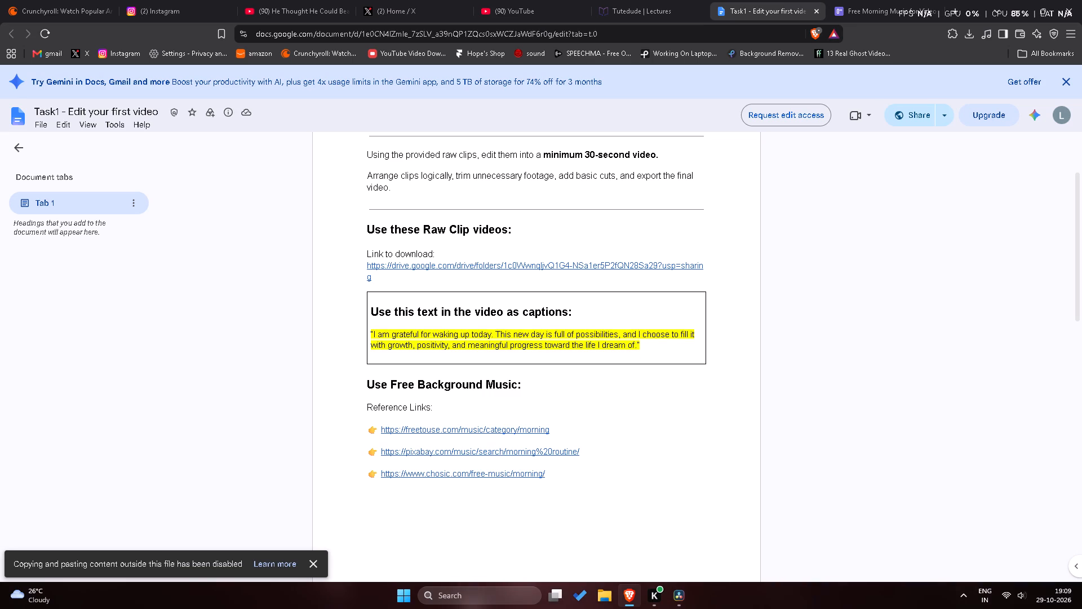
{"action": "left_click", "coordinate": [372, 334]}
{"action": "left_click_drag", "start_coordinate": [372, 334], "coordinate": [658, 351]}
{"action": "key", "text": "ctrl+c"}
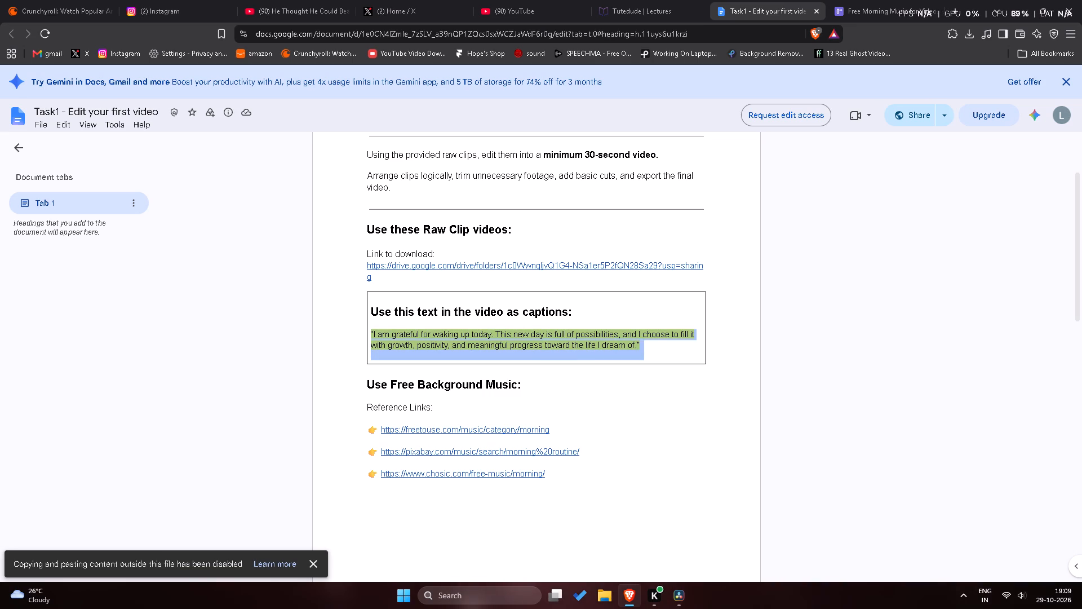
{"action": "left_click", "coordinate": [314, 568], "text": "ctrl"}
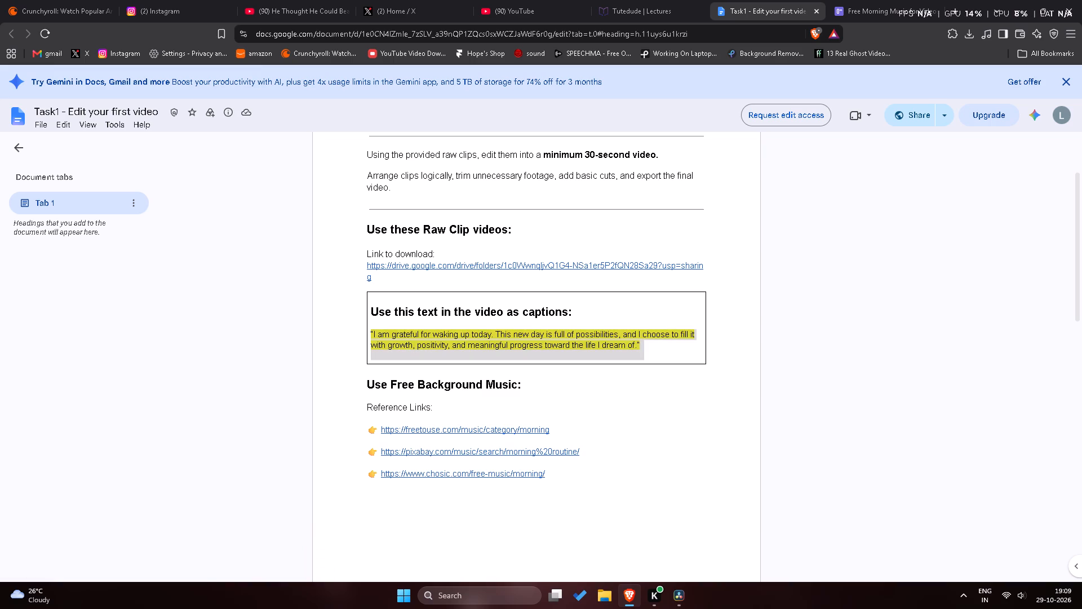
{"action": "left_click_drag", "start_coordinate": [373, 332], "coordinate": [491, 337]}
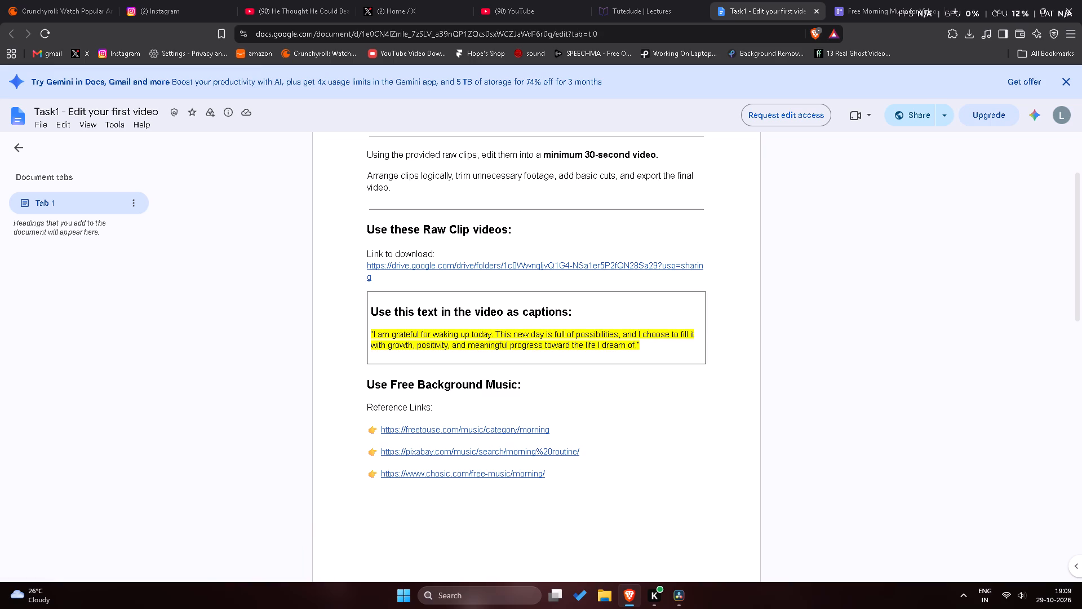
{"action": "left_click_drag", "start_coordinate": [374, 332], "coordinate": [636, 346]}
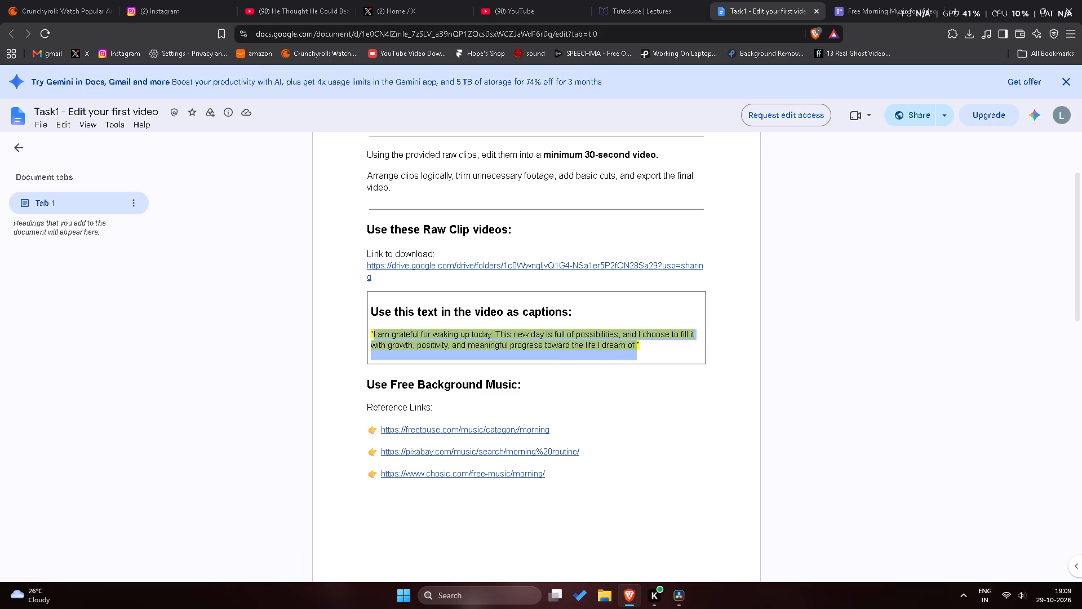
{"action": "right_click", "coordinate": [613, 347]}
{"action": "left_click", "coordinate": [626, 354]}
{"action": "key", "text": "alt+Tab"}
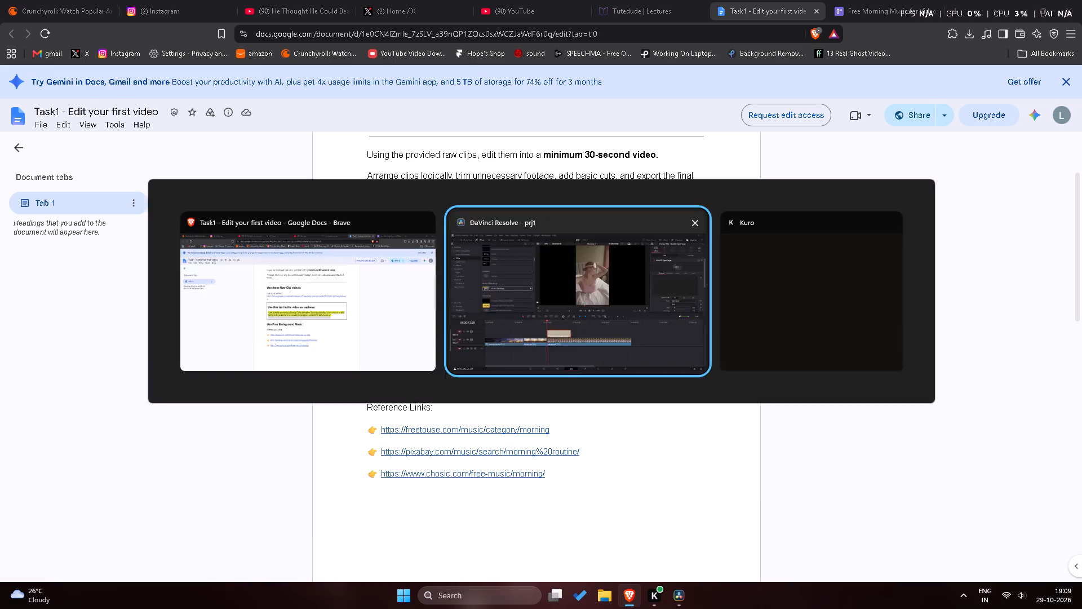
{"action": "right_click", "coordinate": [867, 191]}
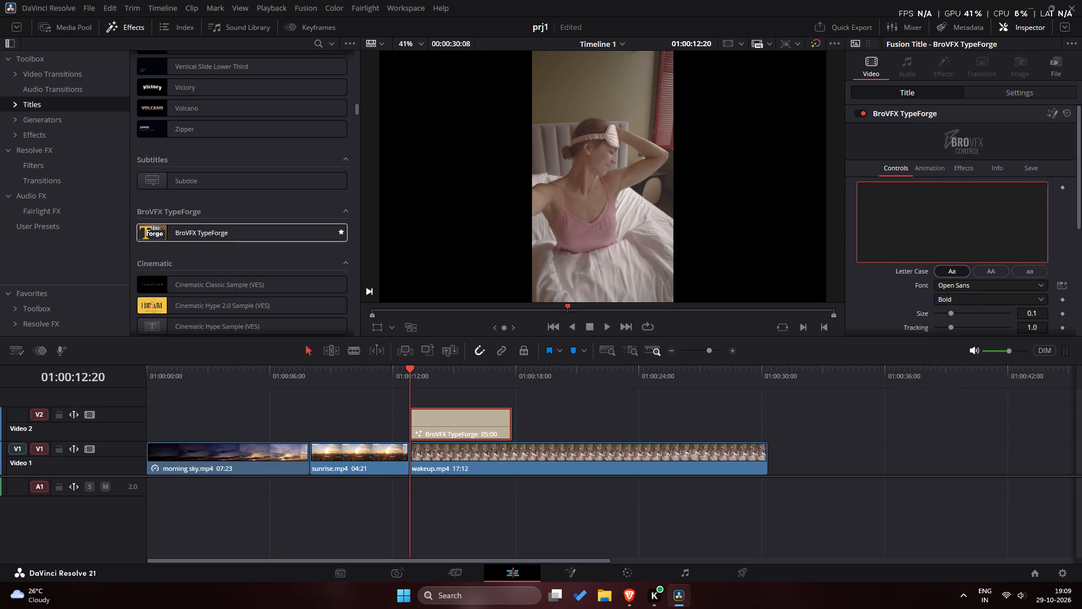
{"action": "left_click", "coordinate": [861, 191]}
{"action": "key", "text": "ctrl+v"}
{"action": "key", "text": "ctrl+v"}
Reread the opening words of the highlighted caption in the Task1 document in Brave.
{"action": "key", "text": "alt+Tab"}
{"action": "left_click", "coordinate": [481, 341]}
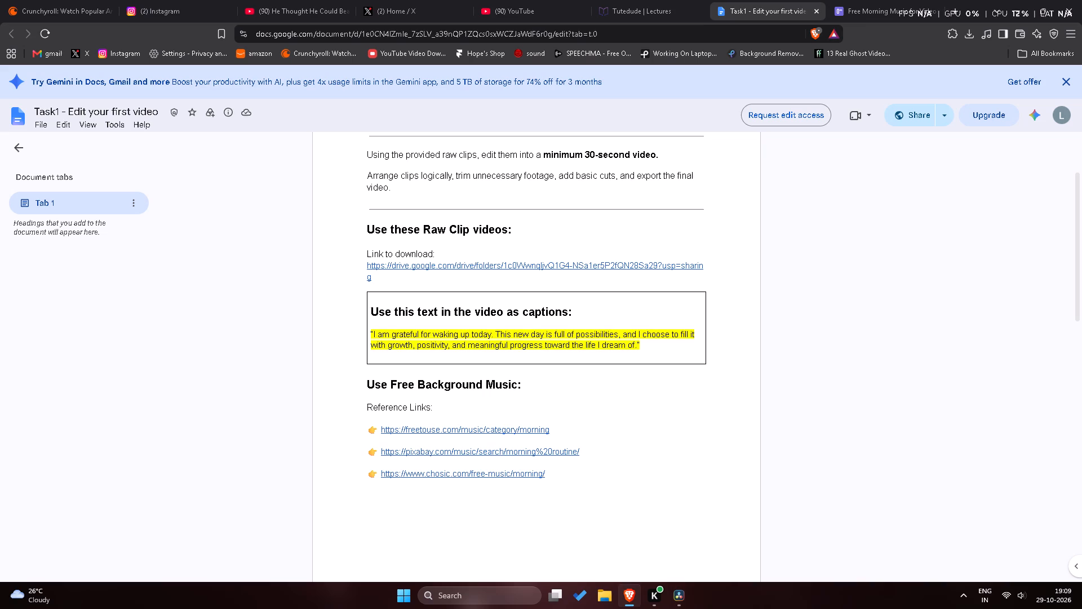
{"action": "double_click", "coordinate": [397, 335]}
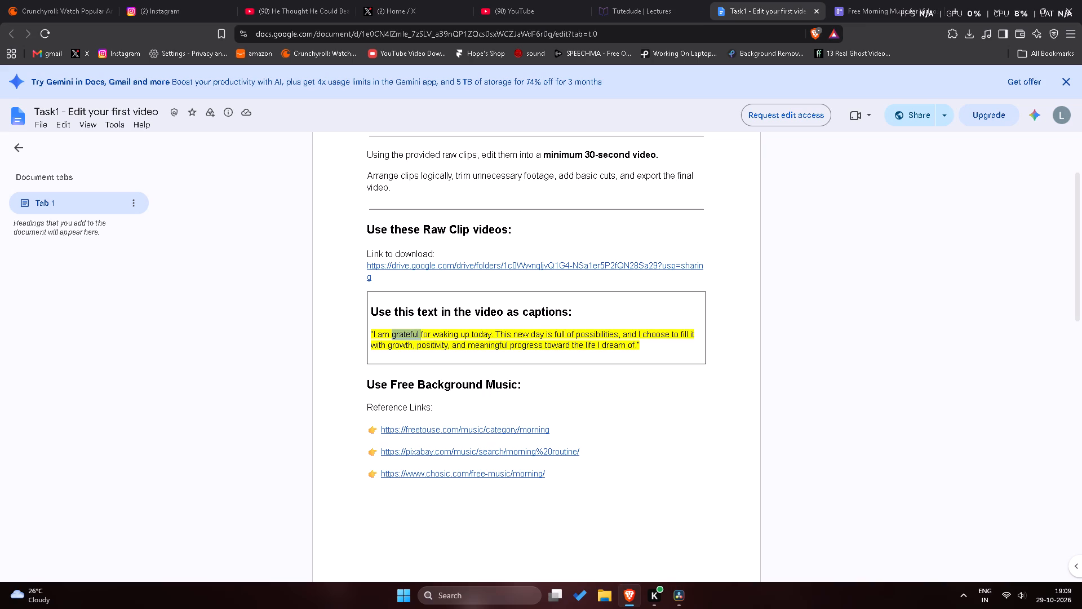
{"action": "left_click", "coordinate": [427, 353]}
{"action": "double_click", "coordinate": [380, 334]}
{"action": "left_click", "coordinate": [370, 335]}
{"action": "key", "text": "alt+Tab"}
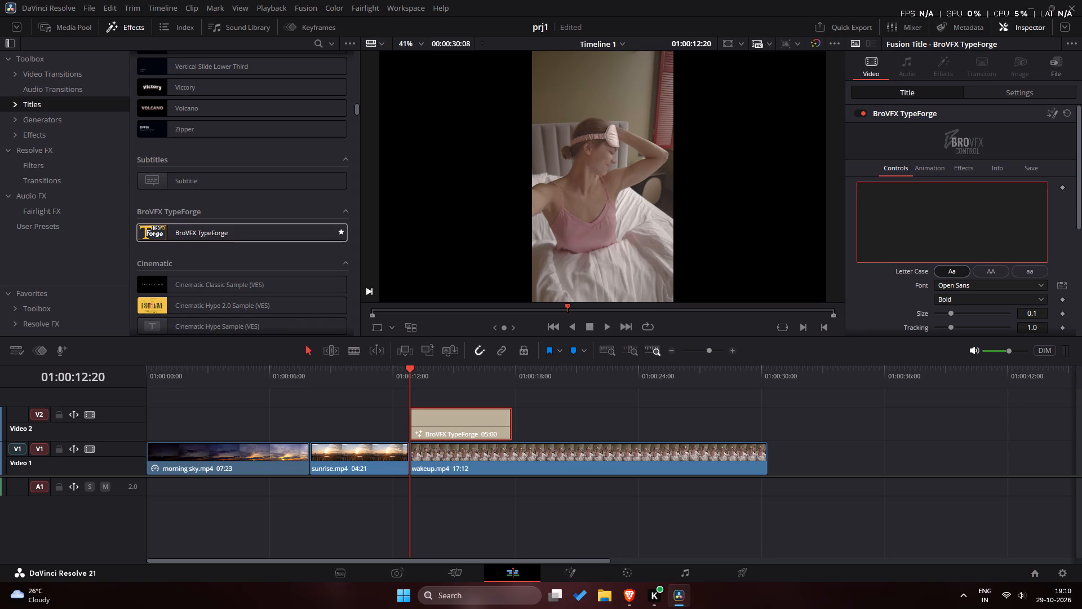
{"action": "key", "text": "alt+Tab"}
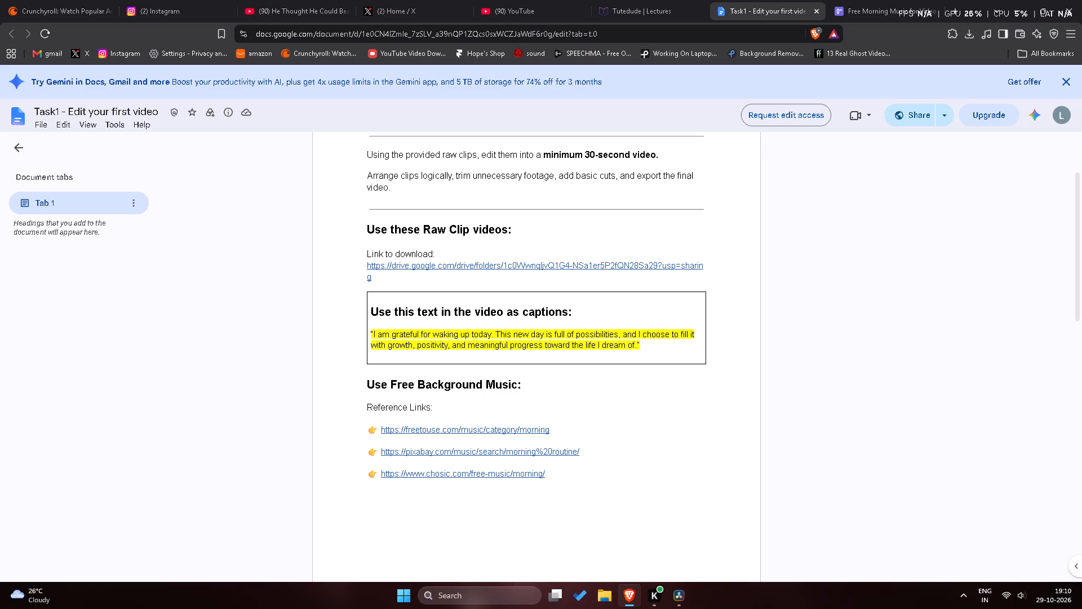
In DaVinci Resolve, enter "i am greatful" as the text of the BroVFX TypeForge title on Video 2.
{"action": "key", "text": "alt+Tab"}
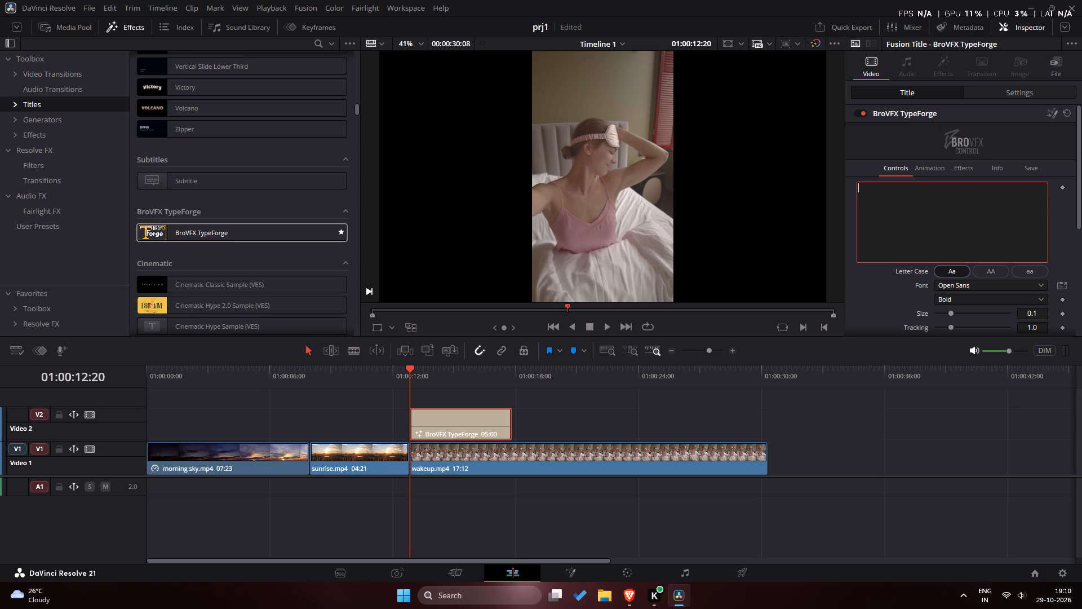
{"action": "type", "text": "i a"}
{"action": "key", "text": "comma"}
{"action": "key", "text": "BackSpace"}
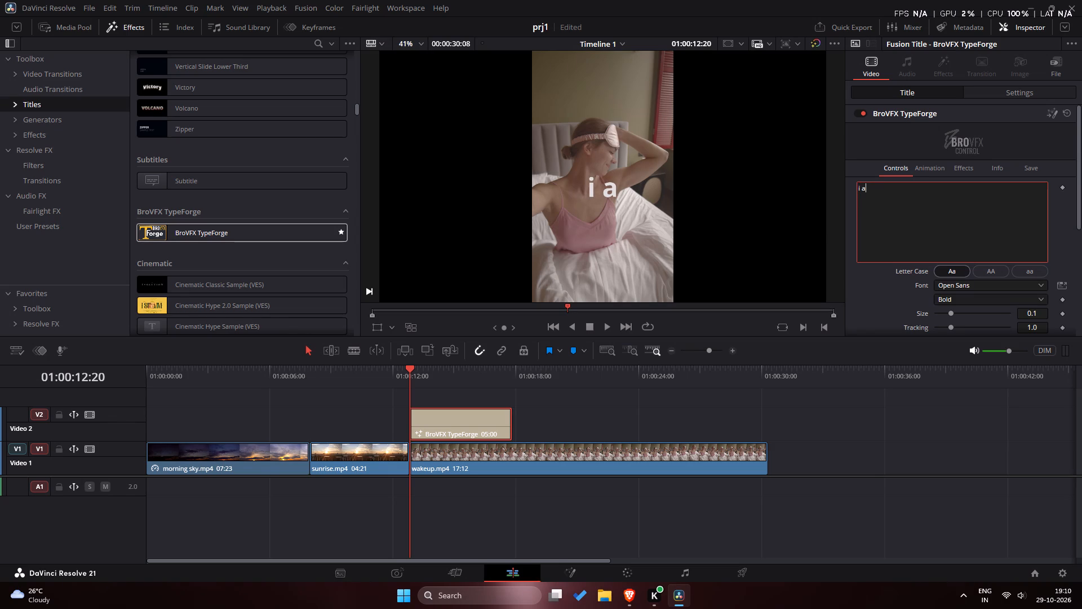
{"action": "type", "text": "m great"}
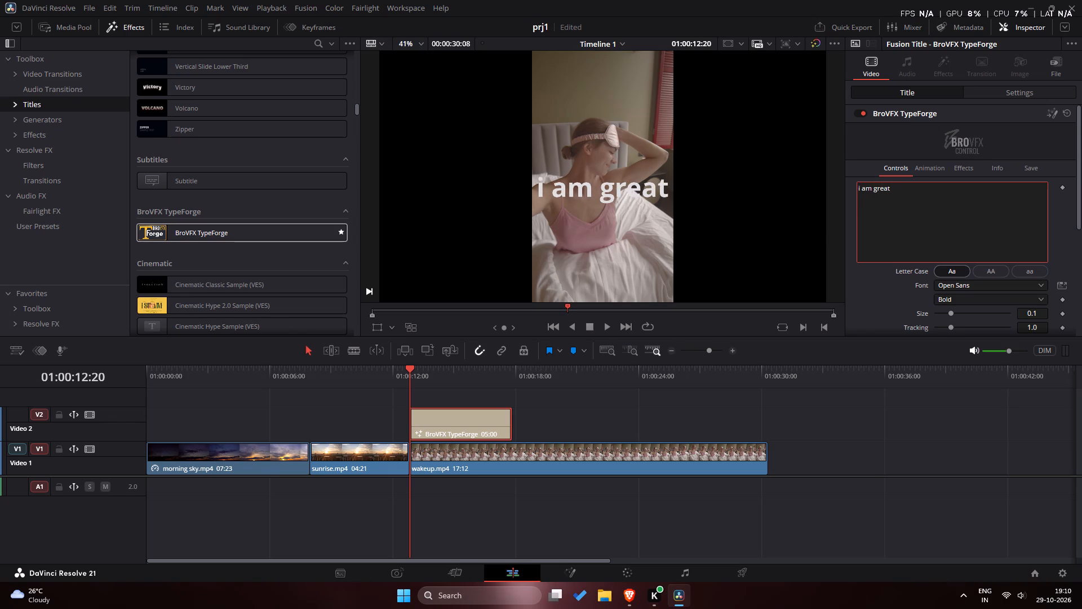
{"action": "type", "text": "ful"}
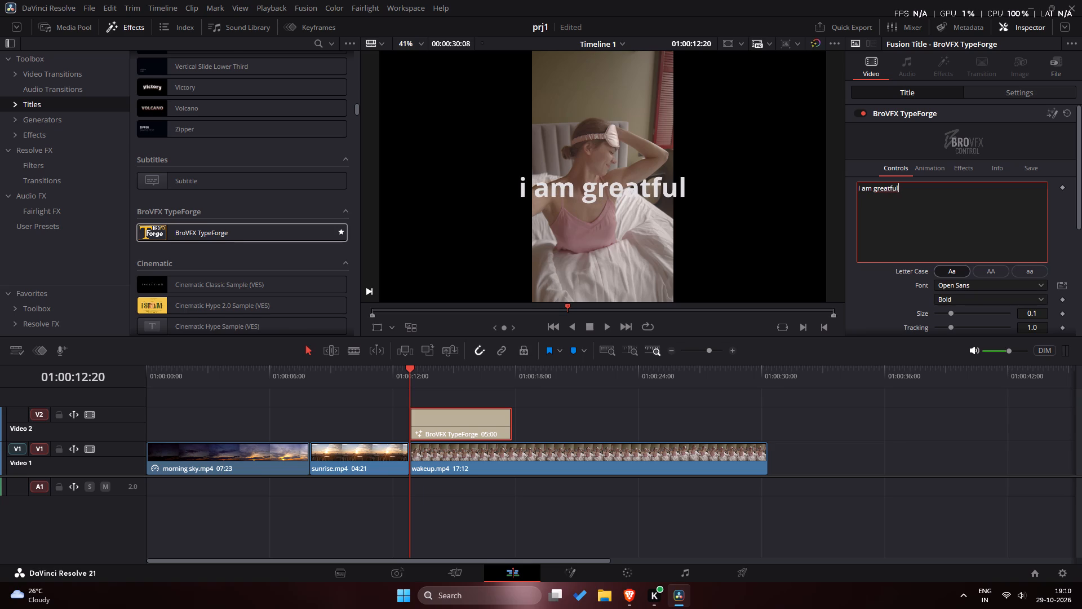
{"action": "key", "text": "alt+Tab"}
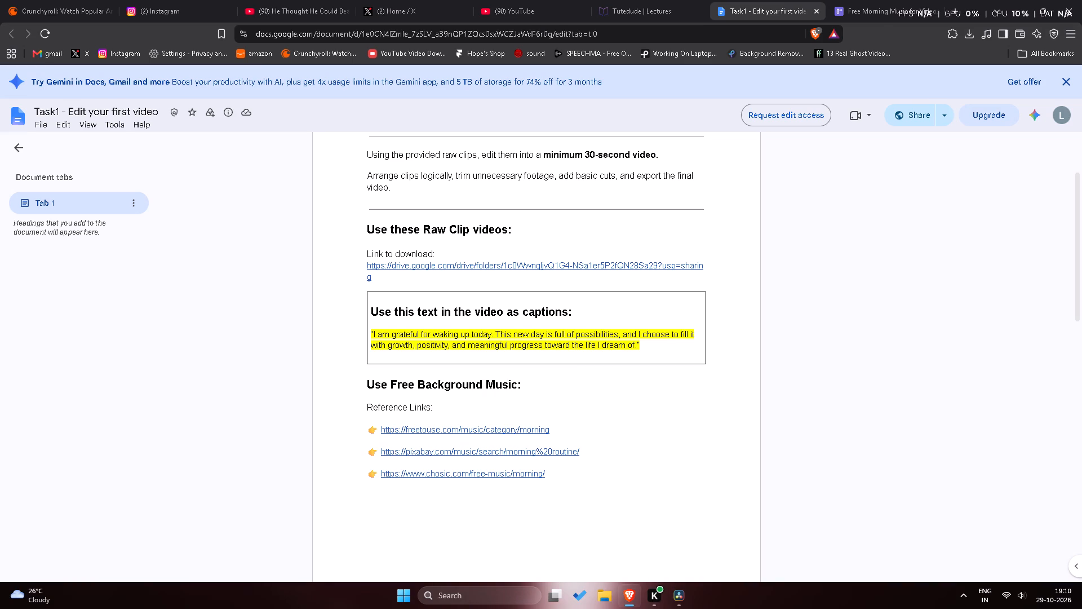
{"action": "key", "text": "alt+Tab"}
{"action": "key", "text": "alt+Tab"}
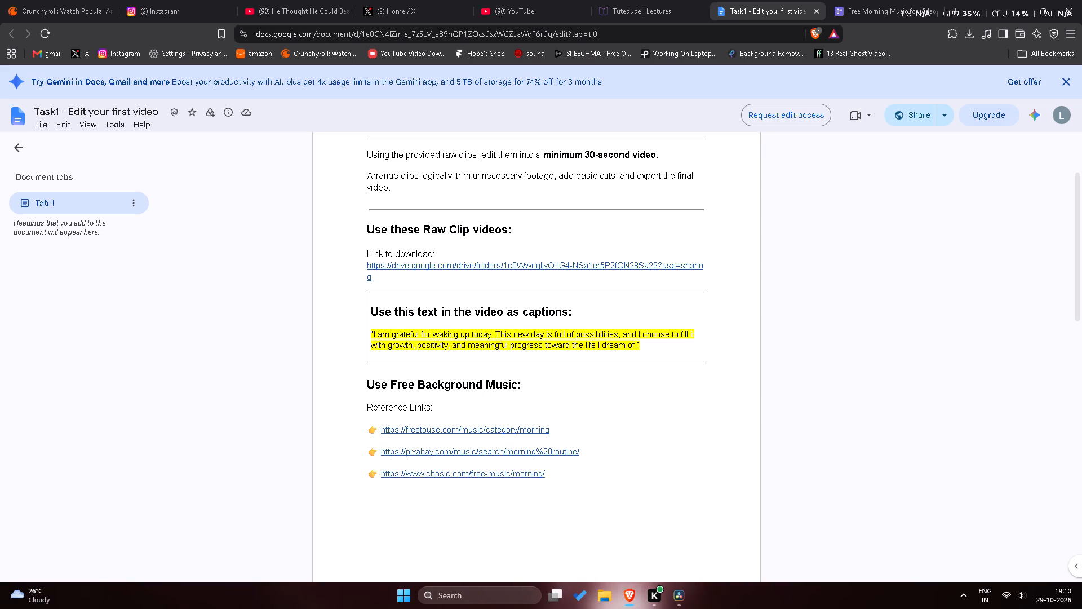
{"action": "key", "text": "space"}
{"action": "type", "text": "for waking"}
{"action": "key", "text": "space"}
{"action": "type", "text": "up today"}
In DaVinci Resolve, extend the title text to "i am greatful for waking up today", checking the wording against the Task1 document.
{"action": "key", "text": "alt+Tab"}
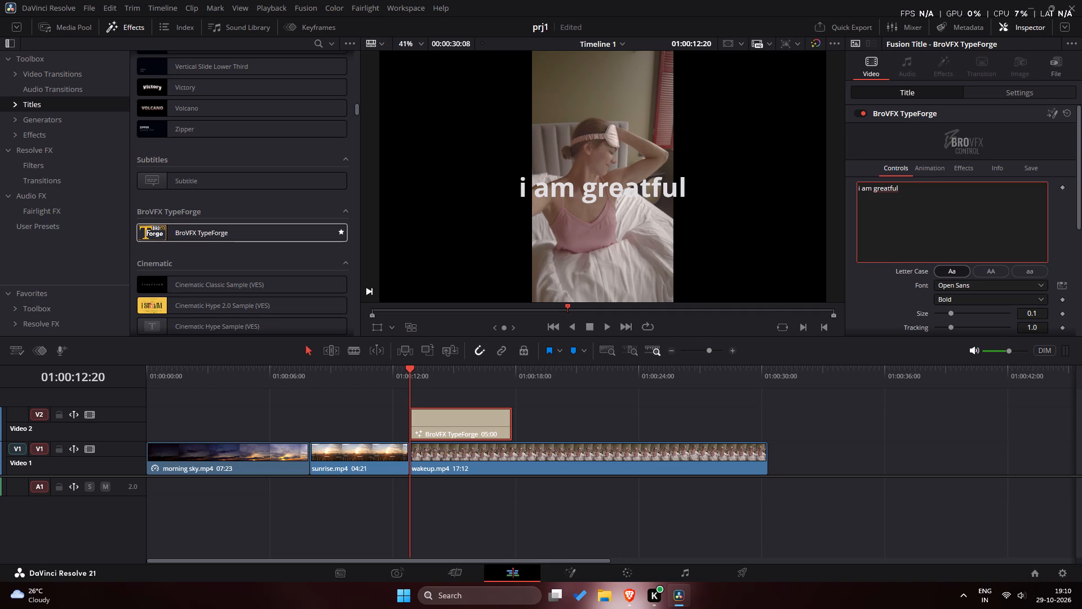
{"action": "left_click", "coordinate": [924, 190]}
{"action": "key", "text": "space"}
{"action": "type", "text": "for wa"}
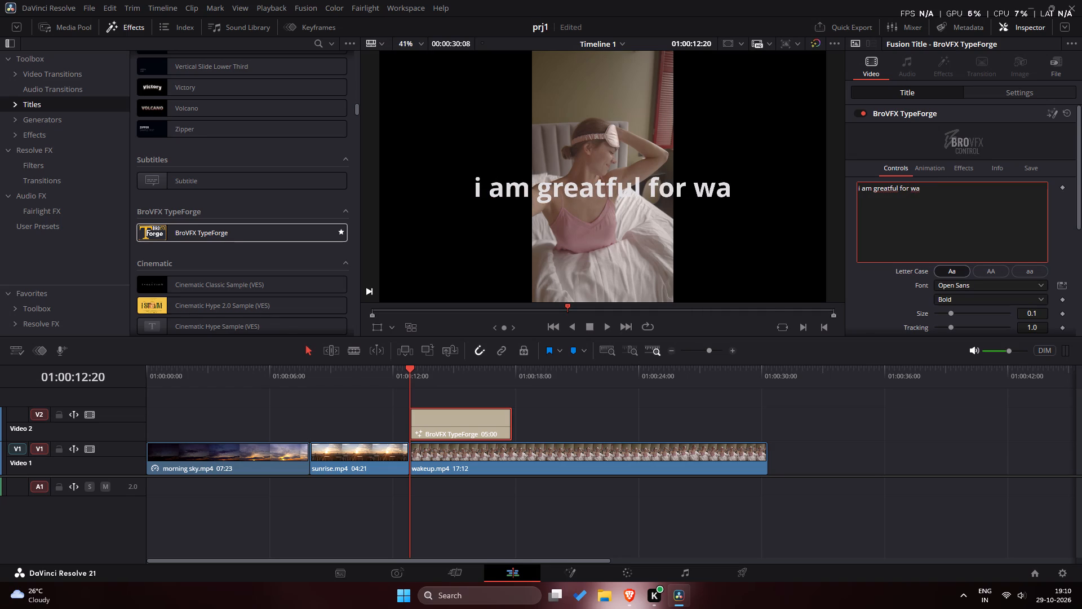
{"action": "type", "text": "kinf"}
{"action": "key", "text": "alt+Tab"}
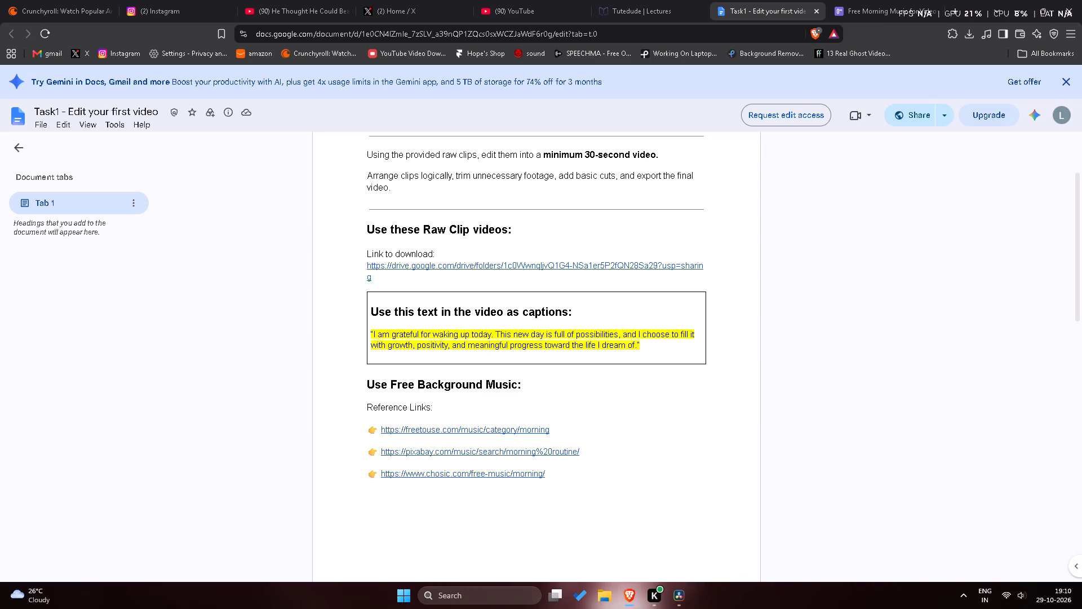
{"action": "key", "text": "alt+Tab"}
{"action": "key", "text": "BackSpace"}
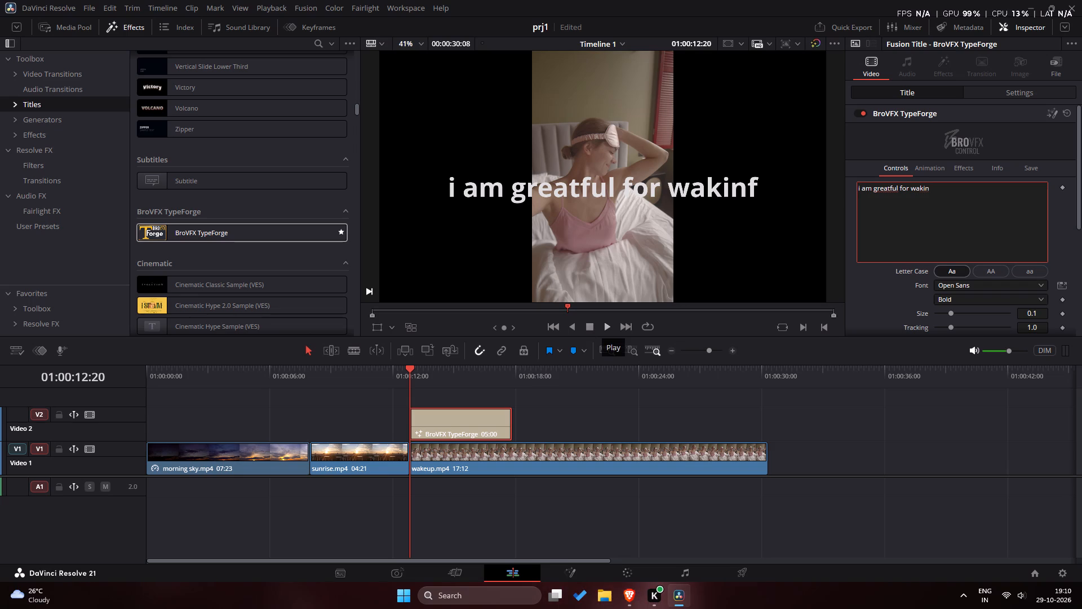
{"action": "type", "text": "g y"}
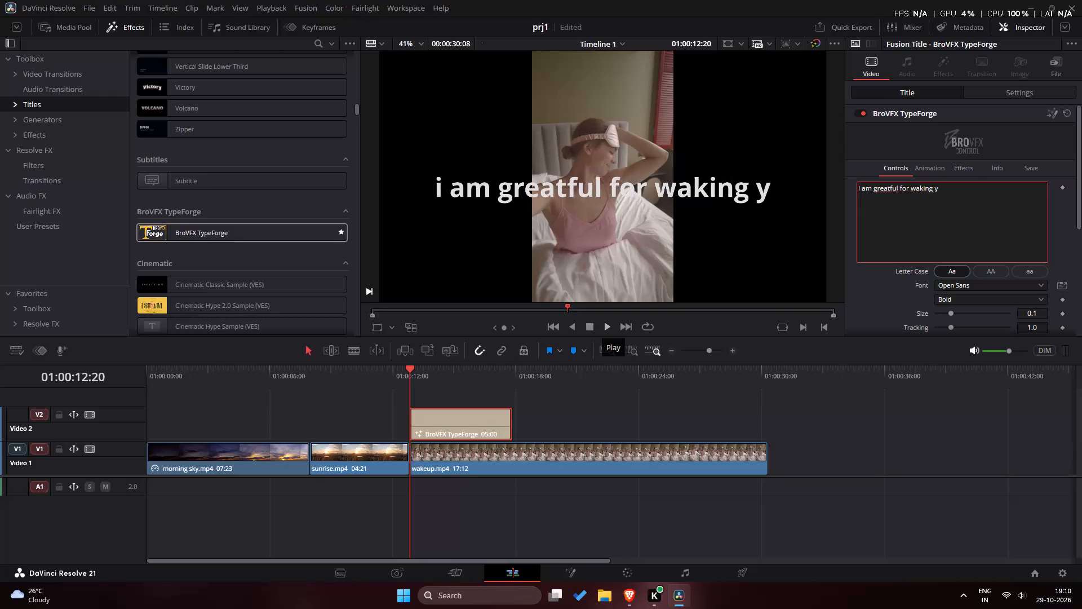
{"action": "key", "text": "BackSpace"}
{"action": "type", "text": "up todat"}
{"action": "key", "text": "BackSpace"}
{"action": "key", "text": "y"}
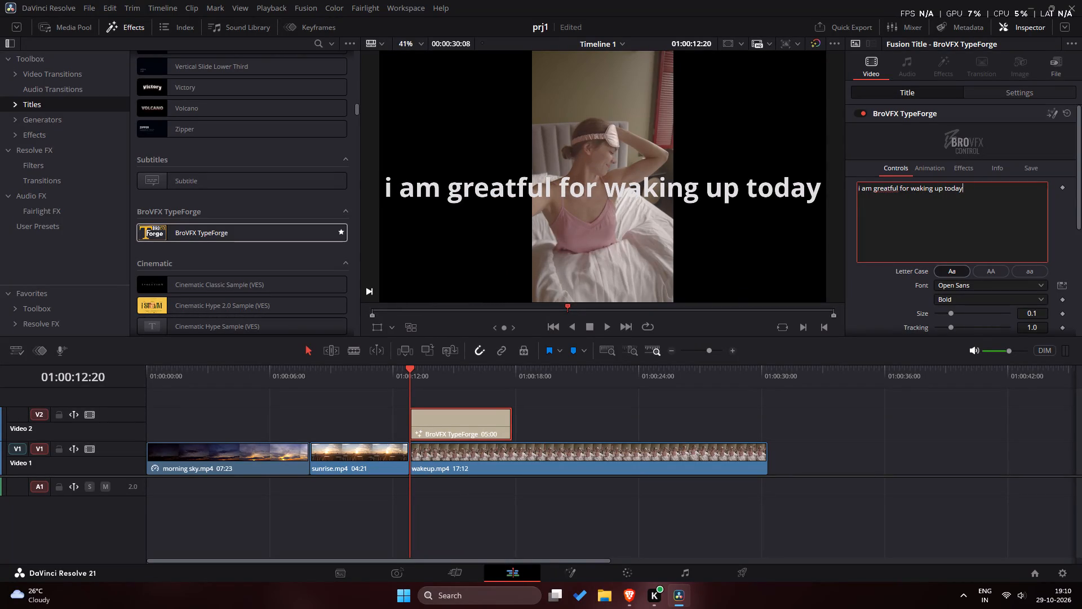
Try capitalised words for the title's letter case, and set it to all lowercase (aa).
{"action": "left_click", "coordinate": [959, 270]}
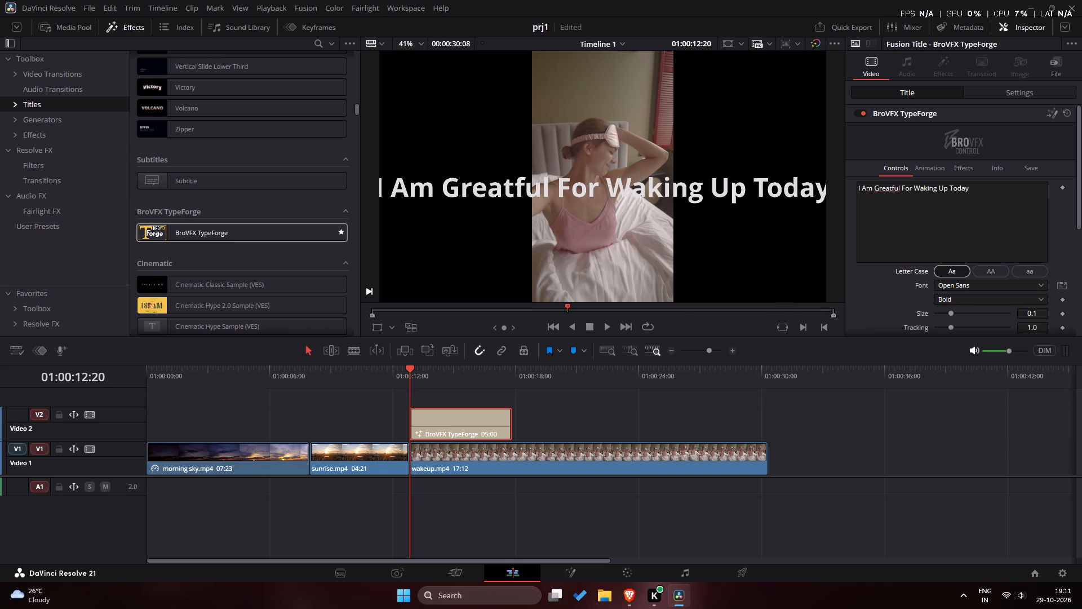
{"action": "left_click", "coordinate": [1017, 270]}
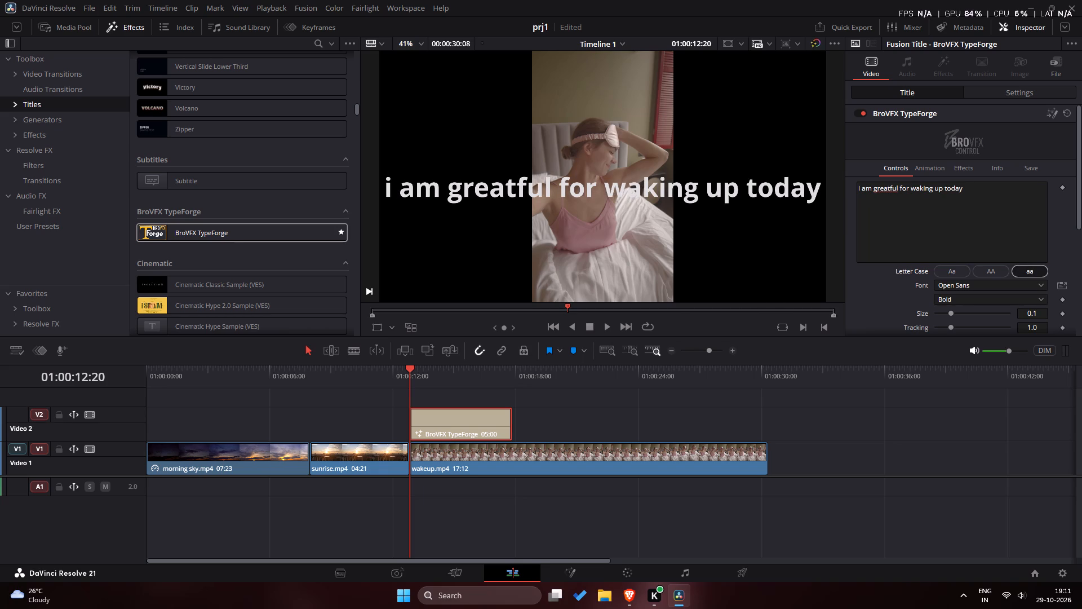
Move the BroVFX TypeForge title on Video 2 so it starts at 01:00:17:20, over the wakeup.mp4 clip.
{"action": "scroll", "coordinate": [972, 290], "scroll_direction": "down", "scroll_amount": 4}
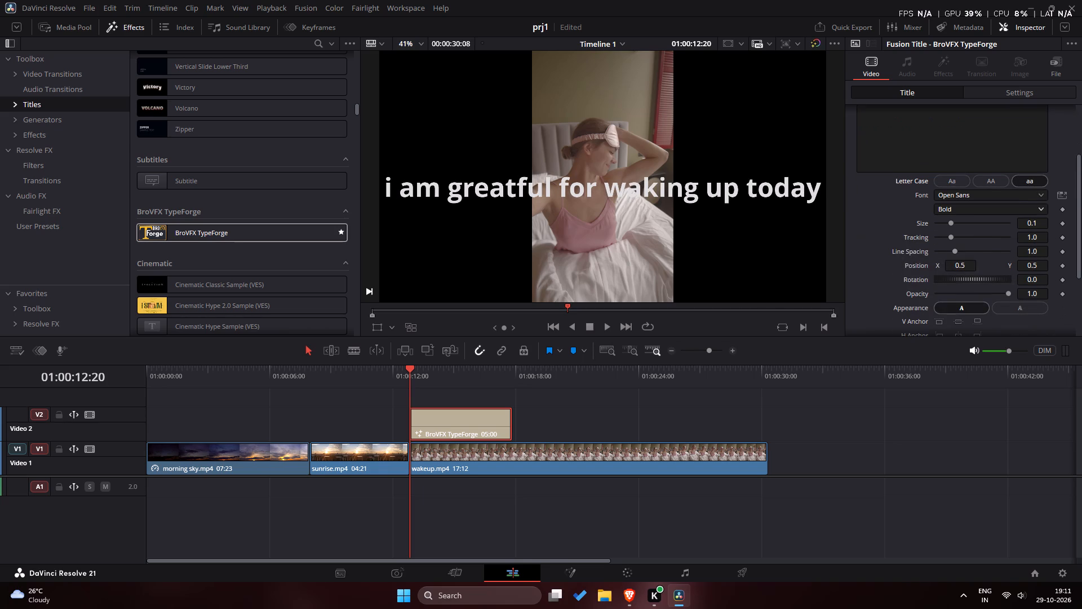
{"action": "left_click_drag", "start_coordinate": [410, 374], "coordinate": [511, 382]}
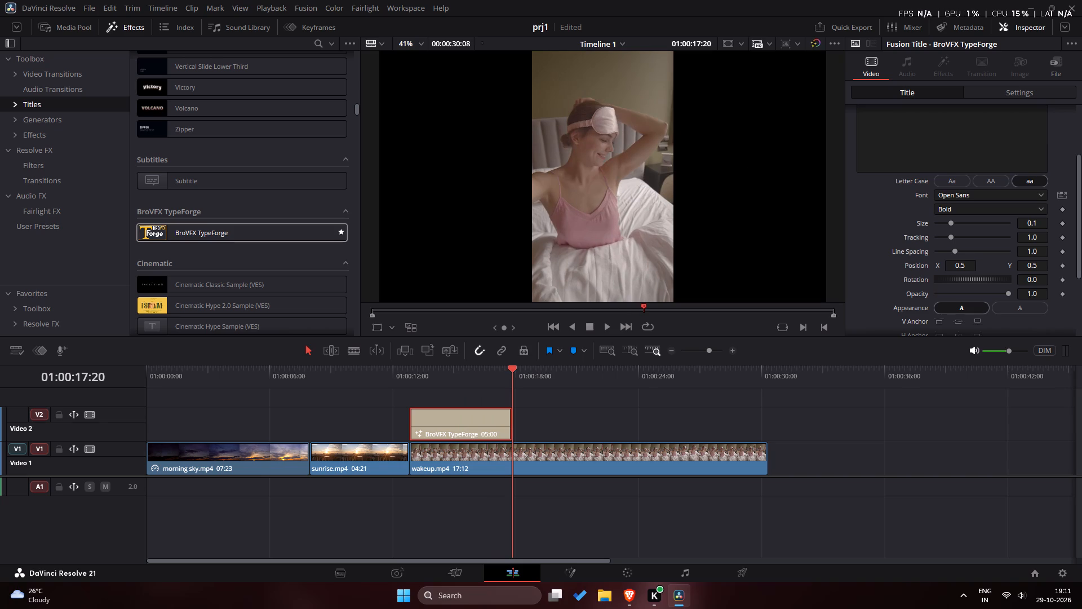
{"action": "left_click_drag", "start_coordinate": [511, 382], "coordinate": [511, 390]}
{"action": "left_click_drag", "start_coordinate": [511, 390], "coordinate": [471, 403]}
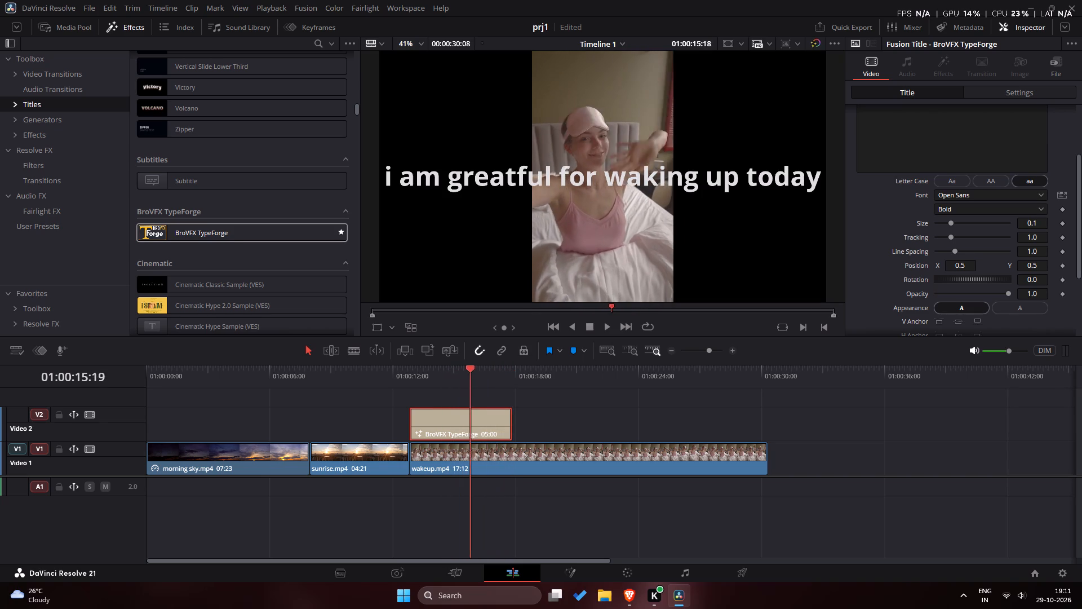
{"action": "left_click_drag", "start_coordinate": [471, 403], "coordinate": [436, 401]}
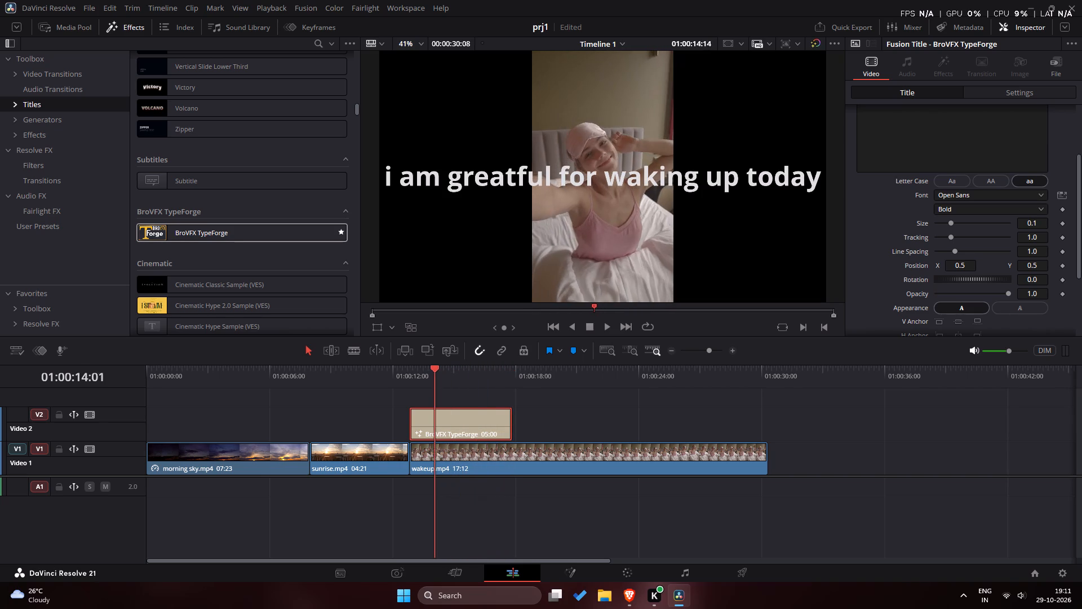
{"action": "left_click_drag", "start_coordinate": [436, 401], "coordinate": [571, 412]}
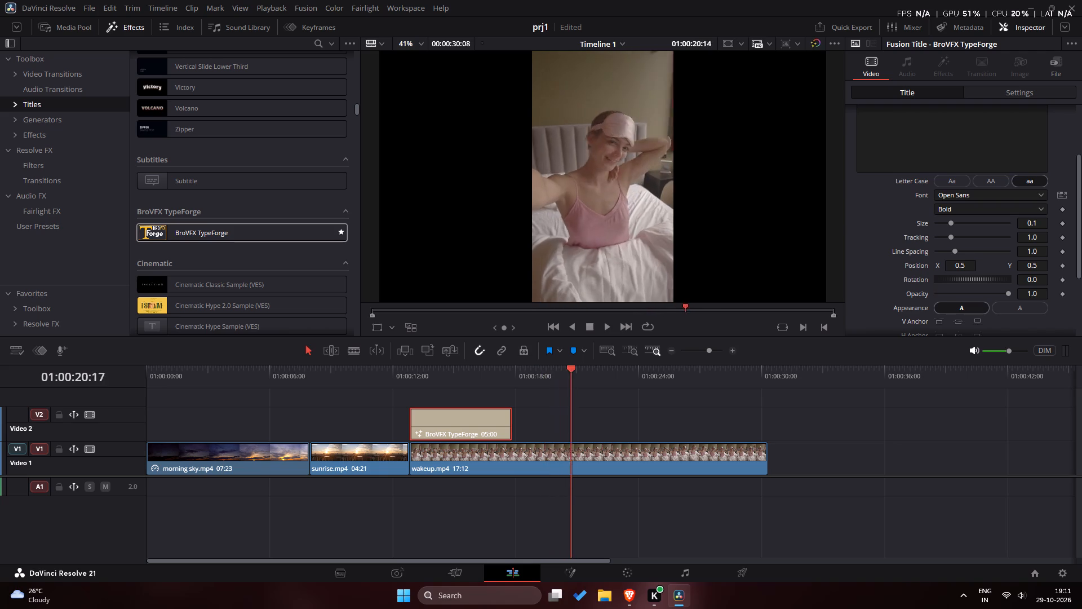
{"action": "left_click_drag", "start_coordinate": [571, 412], "coordinate": [695, 416]}
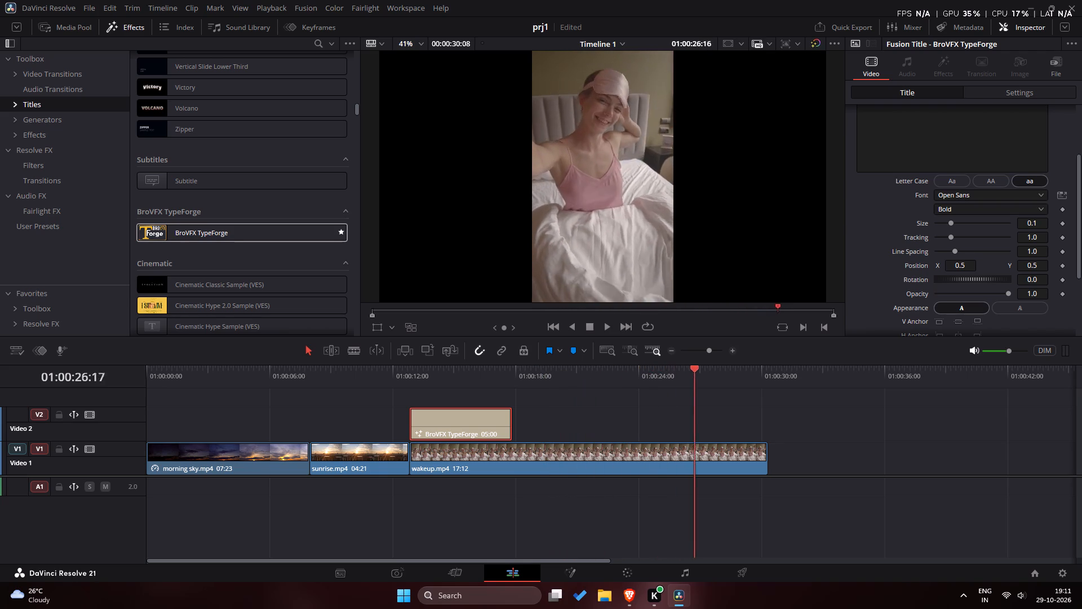
{"action": "left_click_drag", "start_coordinate": [695, 416], "coordinate": [454, 414]}
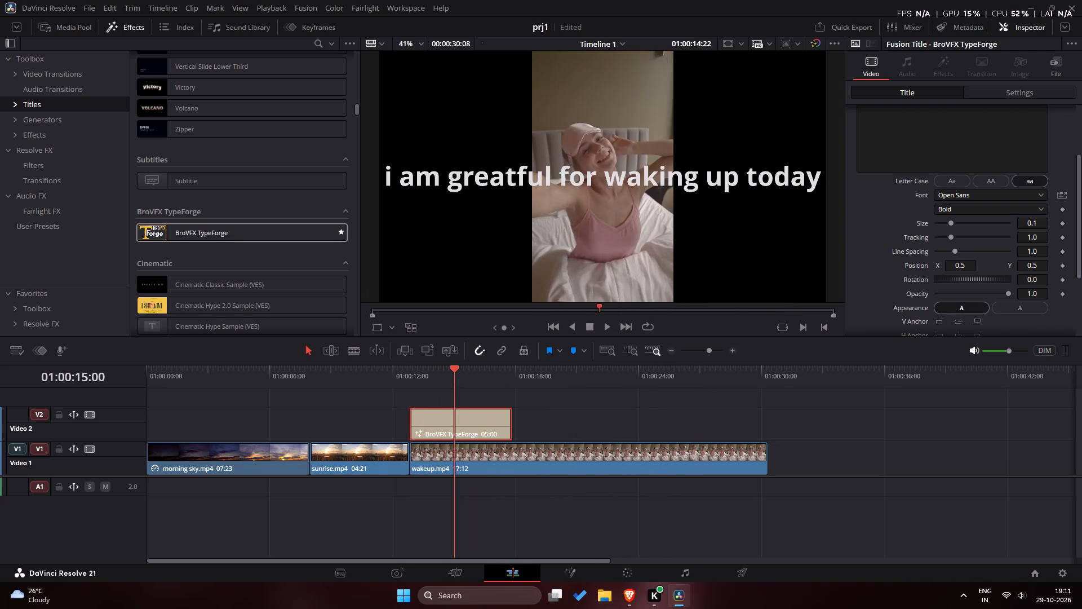
{"action": "left_click_drag", "start_coordinate": [454, 414], "coordinate": [544, 421]}
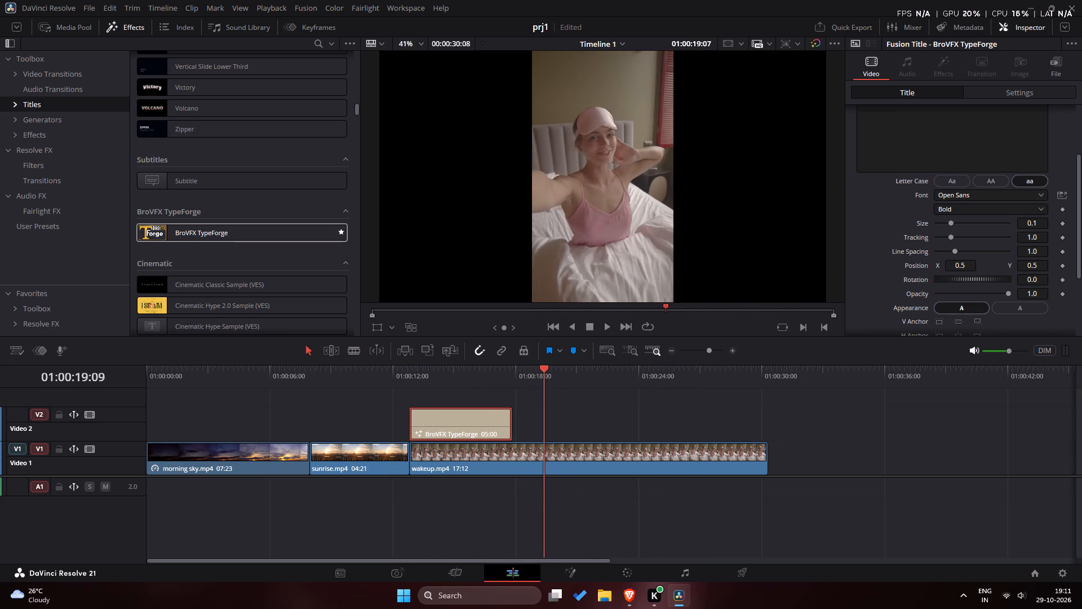
{"action": "left_click_drag", "start_coordinate": [544, 421], "coordinate": [514, 418]}
{"action": "left_click_drag", "start_coordinate": [468, 420], "coordinate": [522, 421]}
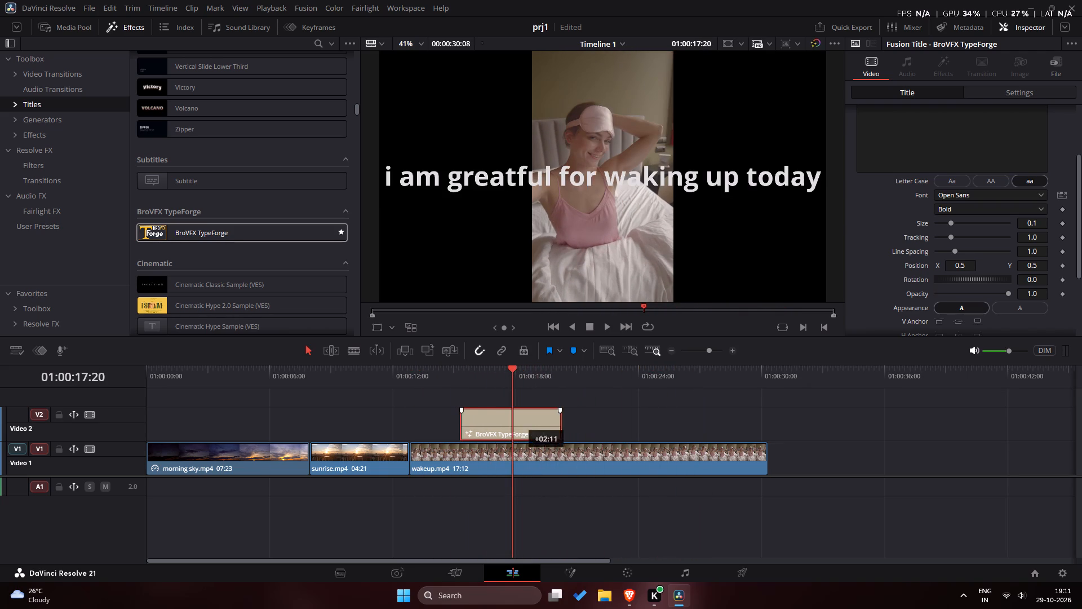
{"action": "left_click_drag", "start_coordinate": [522, 421], "coordinate": [569, 421]}
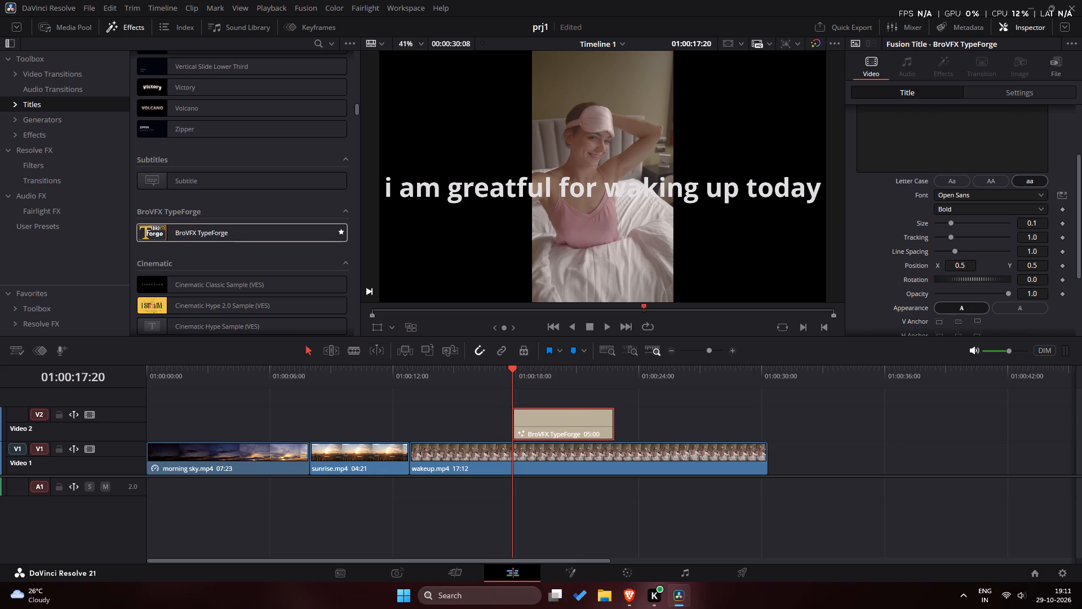
Play back the timeline from just before the repositioned title to check how it appears over wakeup.mp4.
{"action": "left_click_drag", "start_coordinate": [513, 374], "coordinate": [487, 371]}
{"action": "key", "text": "space"}
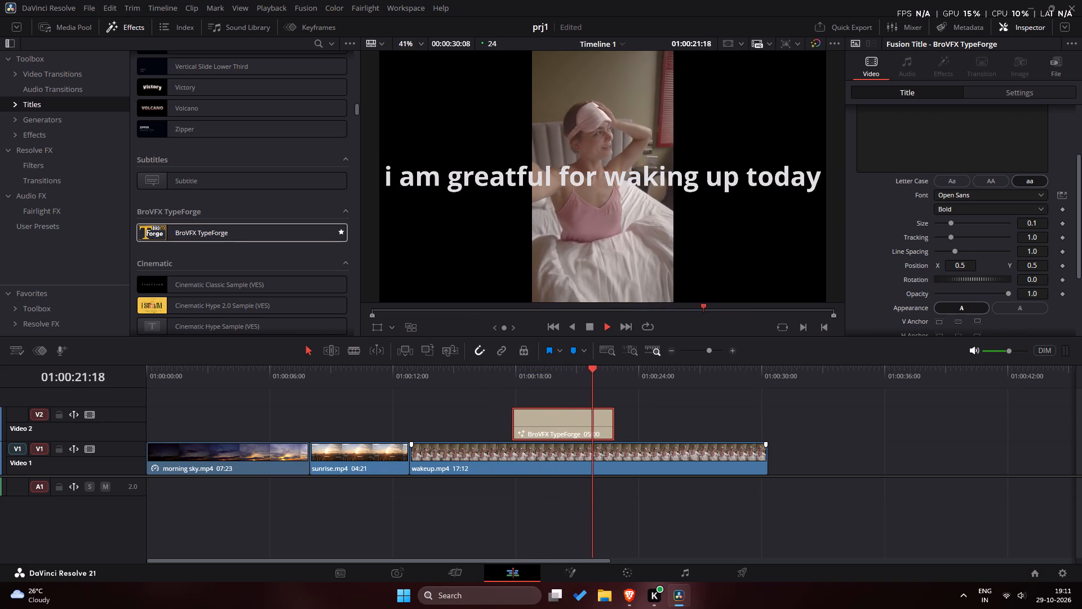
{"action": "key", "text": "space"}
Show the project's media clips in DaVinci Resolve, and reread the editing instructions and caption text in the Task1 document in Brave.
{"action": "key", "text": "alt+Tab"}
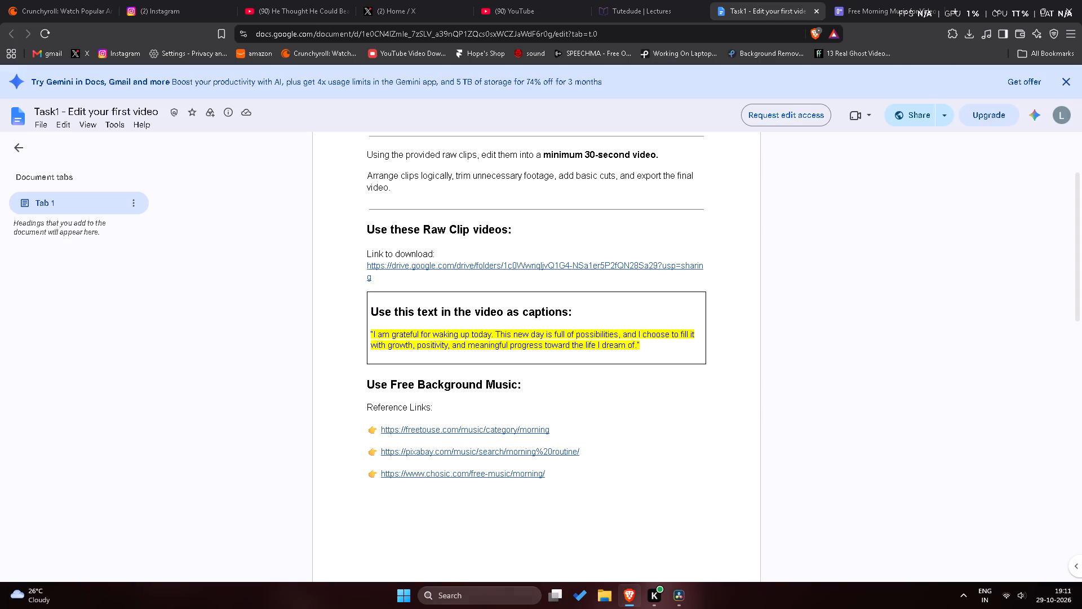
{"action": "key", "text": "alt+Tab"}
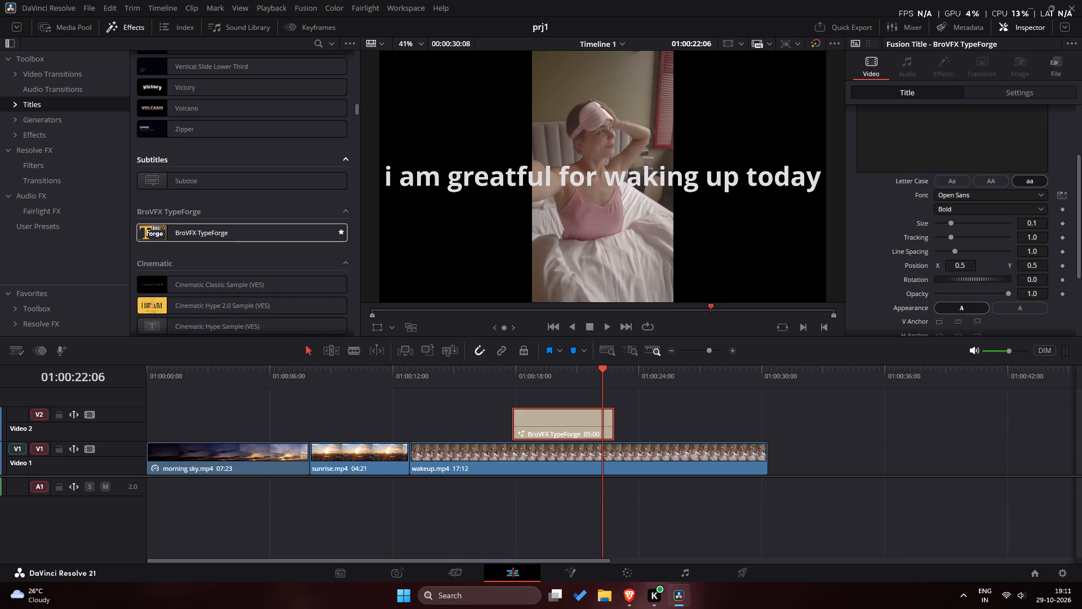
{"action": "left_click", "coordinate": [83, 29]}
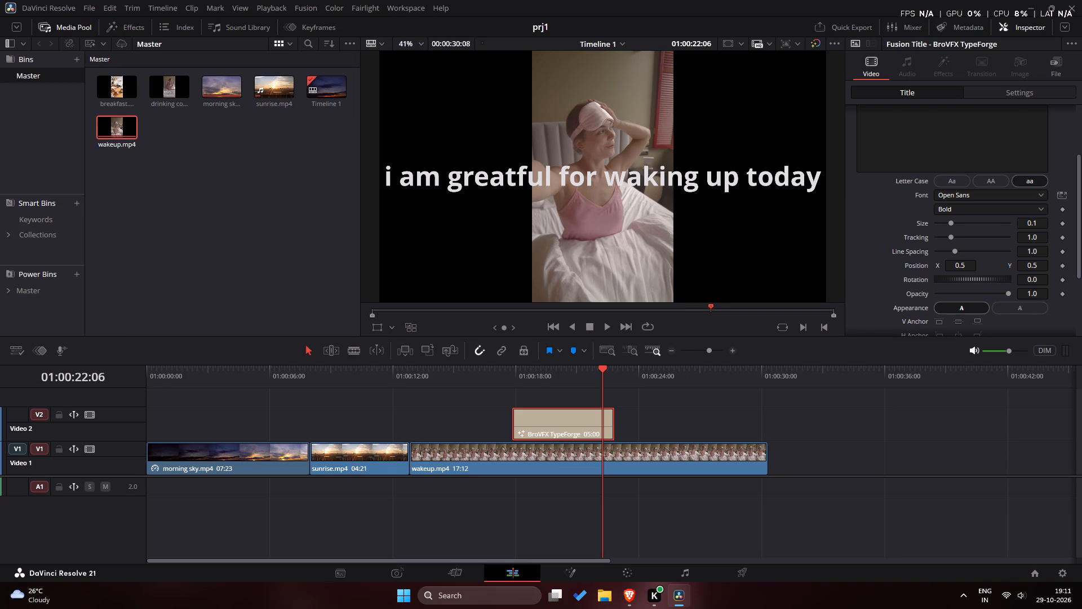
{"action": "key", "text": "alt+Tab"}
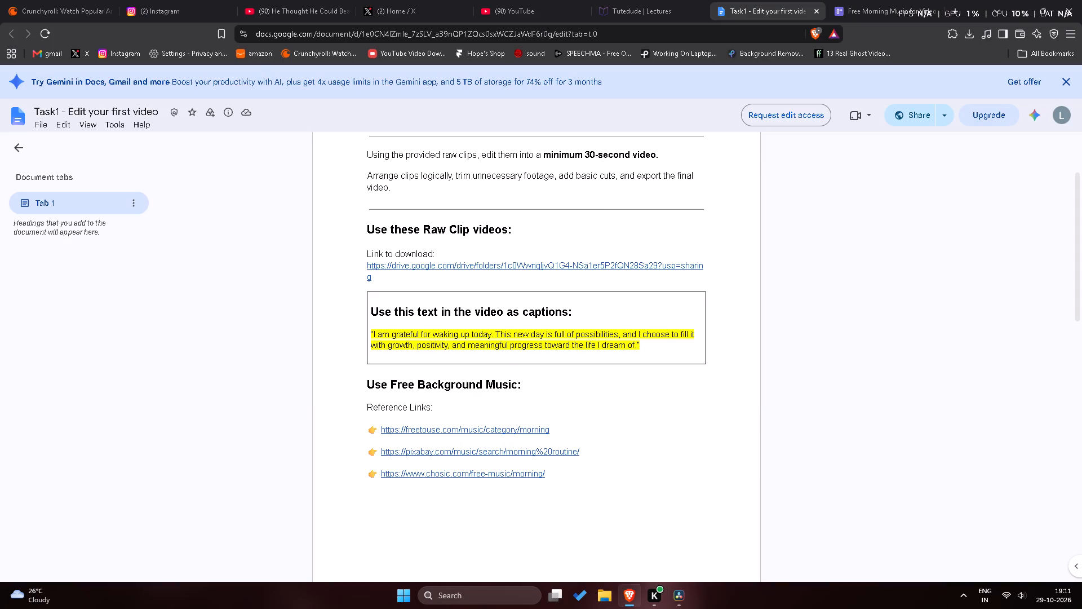
{"action": "scroll", "coordinate": [433, 461], "scroll_direction": "up", "scroll_amount": 2}
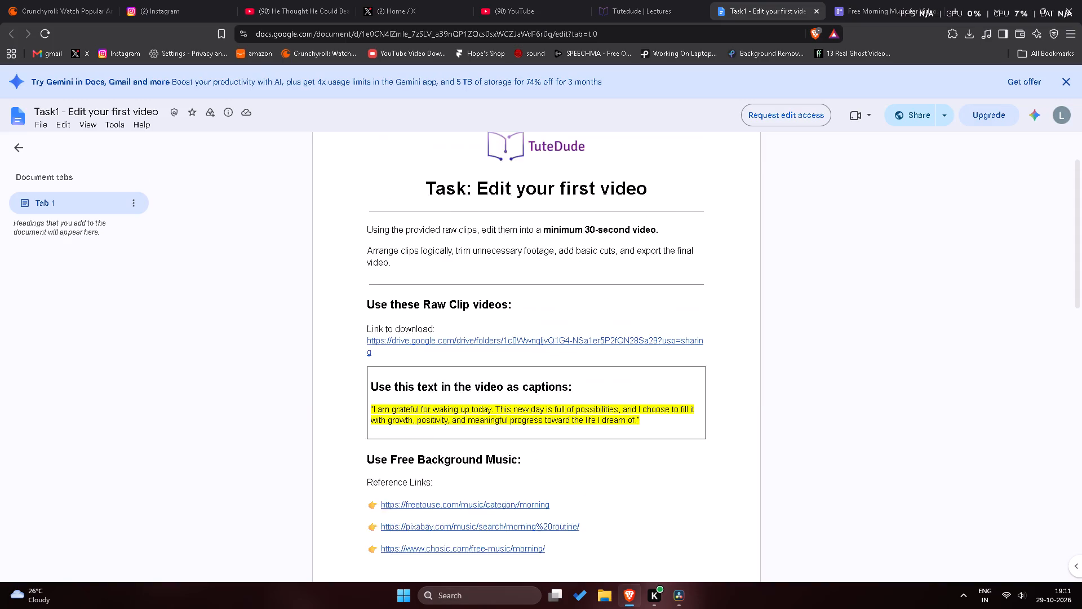
{"action": "scroll", "coordinate": [433, 461], "scroll_direction": "down", "scroll_amount": 3}
{"action": "scroll", "coordinate": [433, 461], "scroll_direction": "up", "scroll_amount": 1}
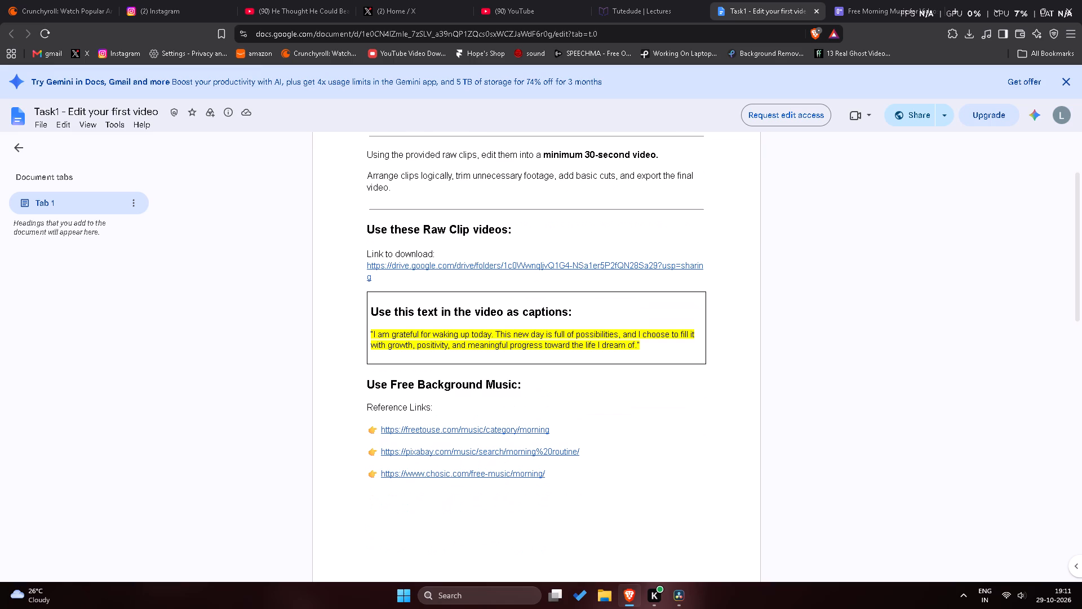
{"action": "scroll", "coordinate": [433, 461], "scroll_direction": "up", "scroll_amount": 3}
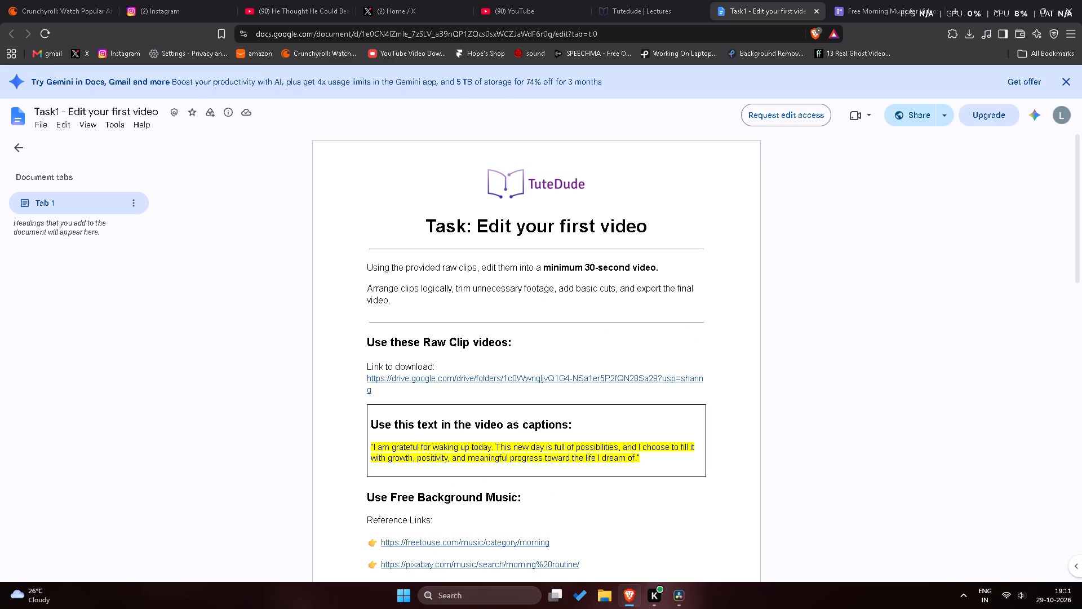
{"action": "scroll", "coordinate": [425, 409], "scroll_direction": "down", "scroll_amount": 4}
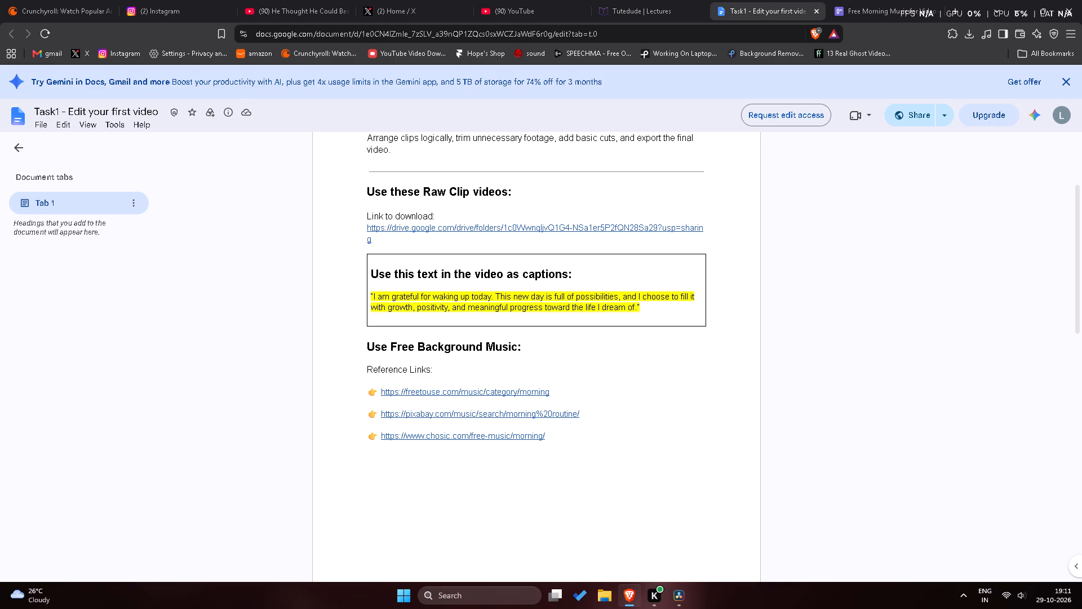
In DaVinci Resolve, review the wakeup.mp4 footage on the timeline, playing it from its start to near its end.
{"action": "key", "text": "alt+Tab"}
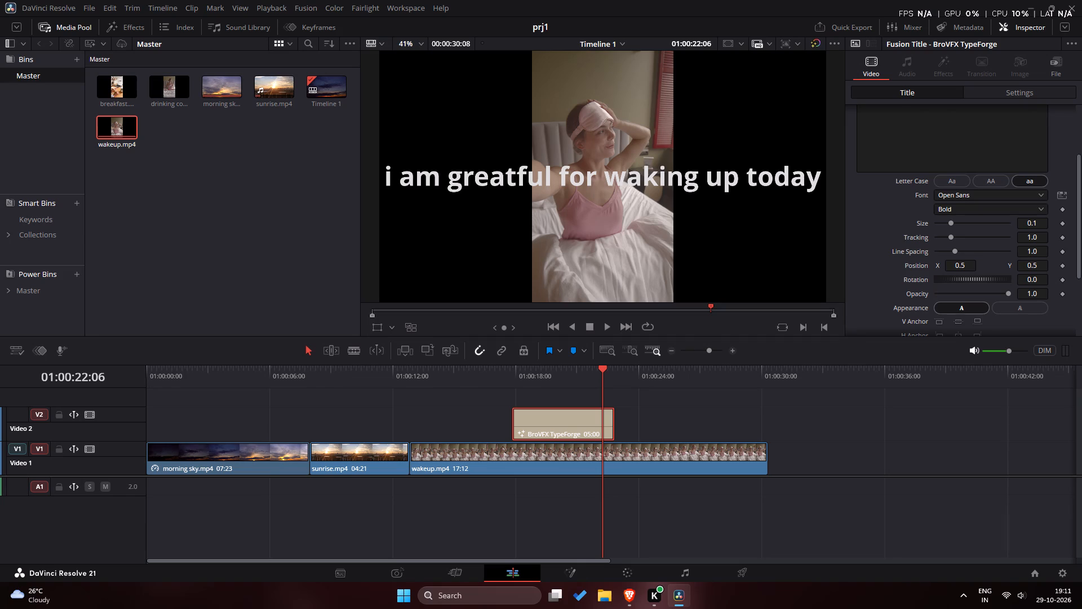
{"action": "left_click_drag", "start_coordinate": [601, 370], "coordinate": [628, 391]}
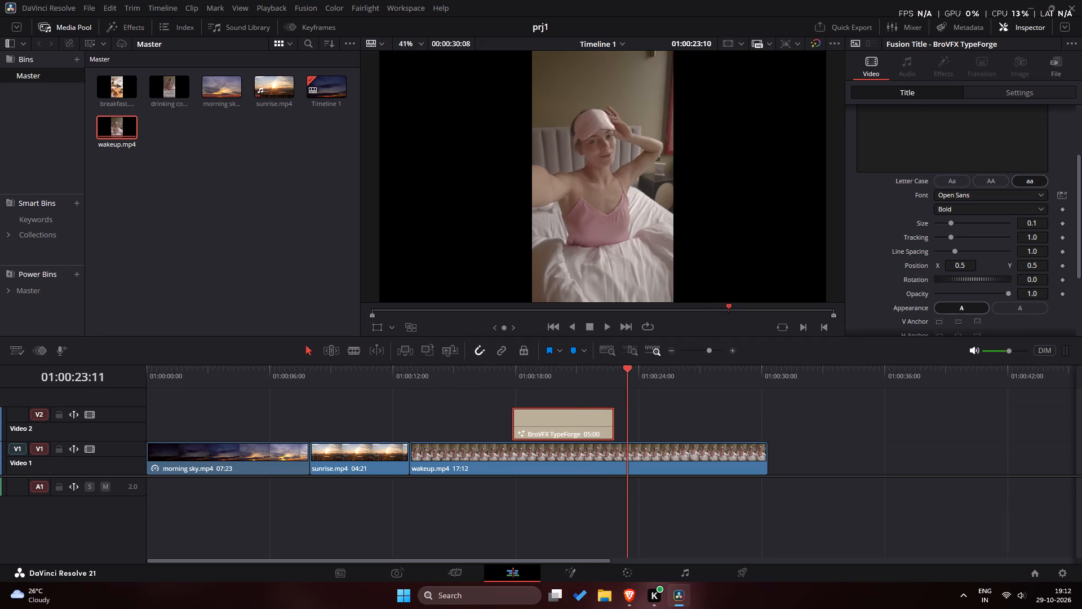
{"action": "left_click_drag", "start_coordinate": [628, 391], "coordinate": [438, 407]}
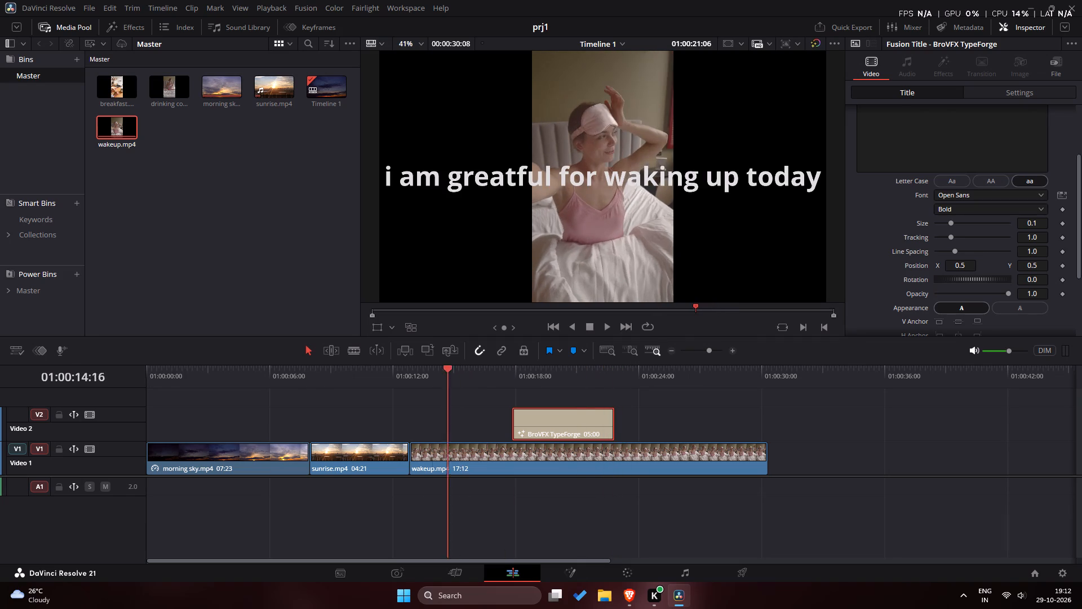
{"action": "left_click_drag", "start_coordinate": [438, 407], "coordinate": [744, 438]}
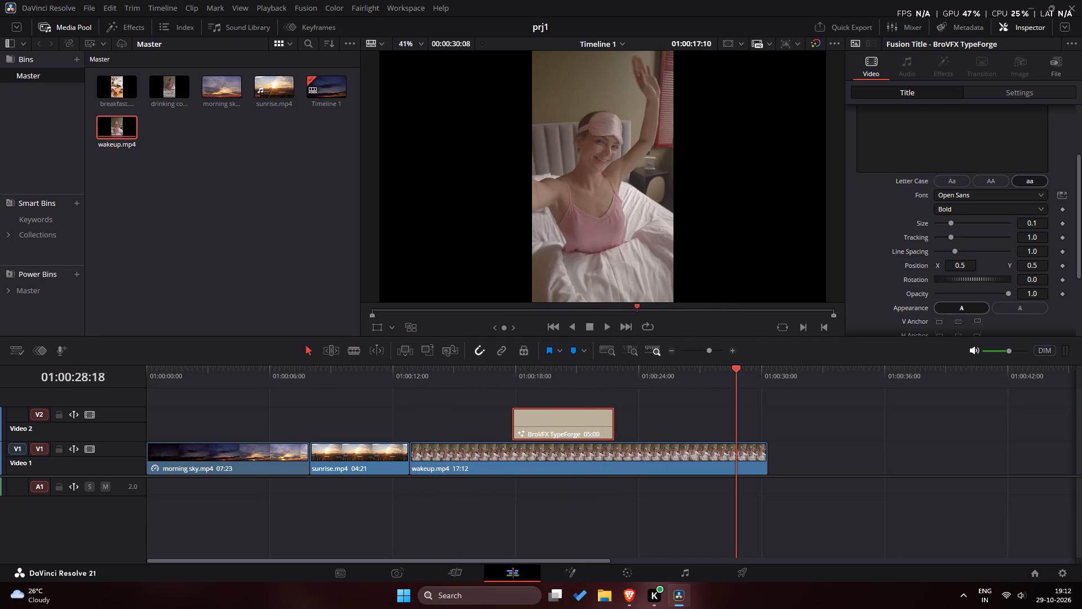
{"action": "left_click_drag", "start_coordinate": [744, 438], "coordinate": [570, 465]}
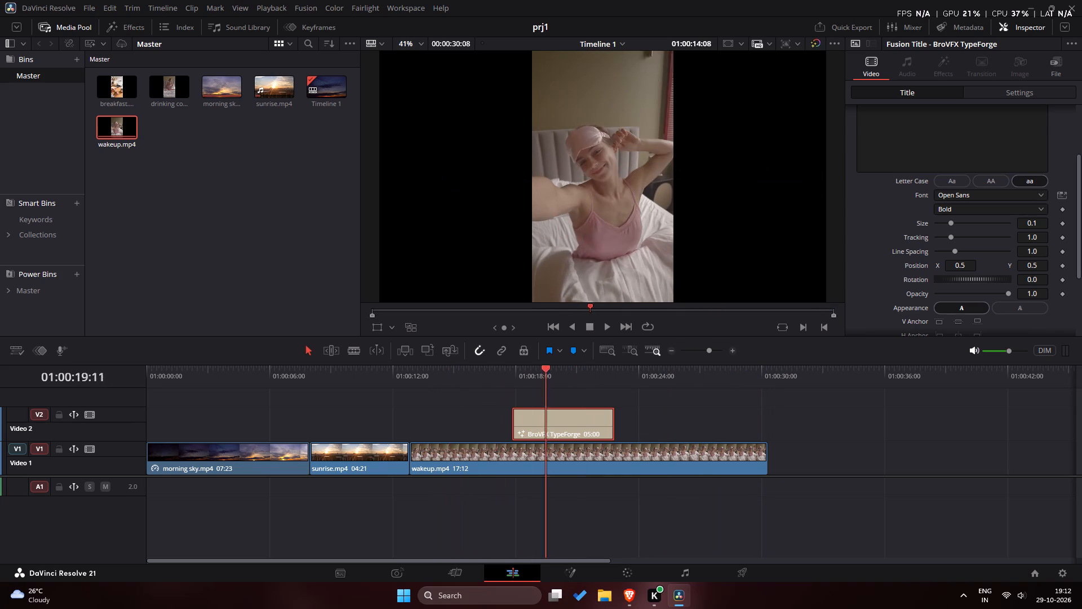
{"action": "left_click_drag", "start_coordinate": [570, 465], "coordinate": [422, 447]}
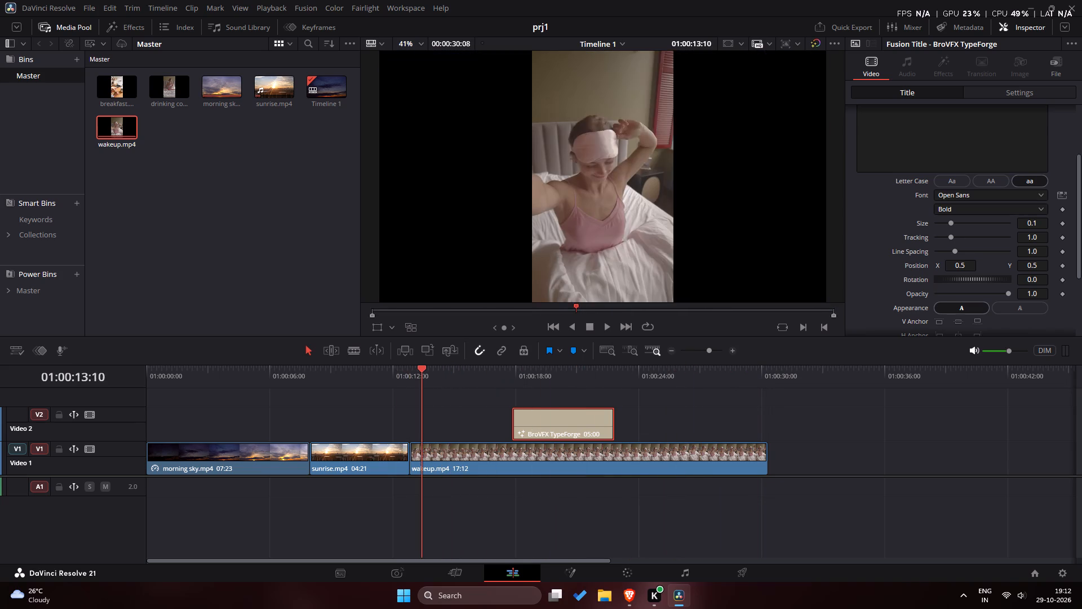
{"action": "left_click_drag", "start_coordinate": [422, 447], "coordinate": [411, 445]}
{"action": "key", "text": "space"}
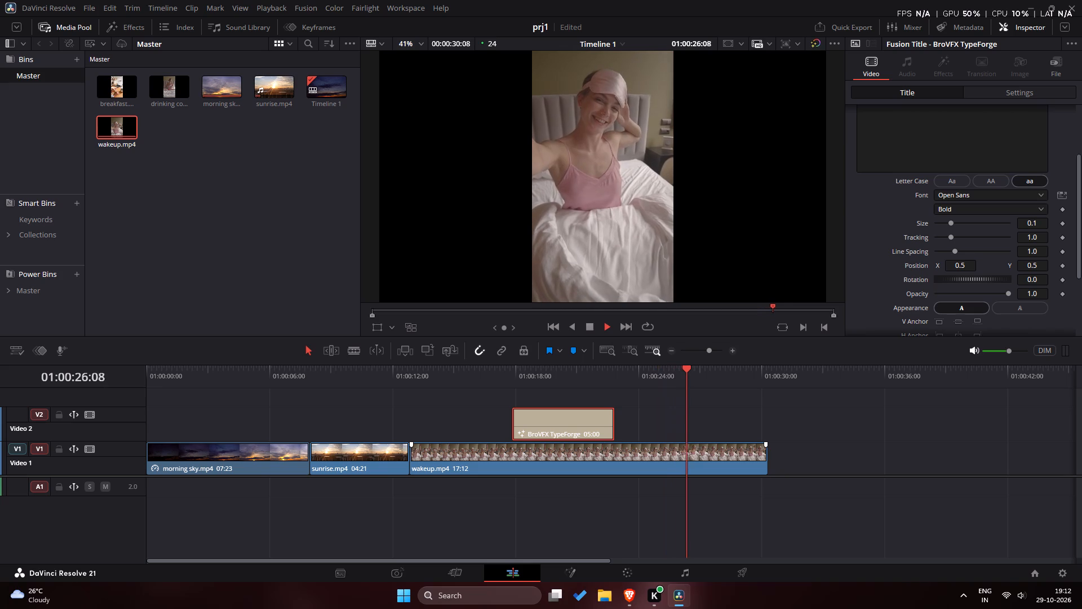
{"action": "key", "text": "space"}
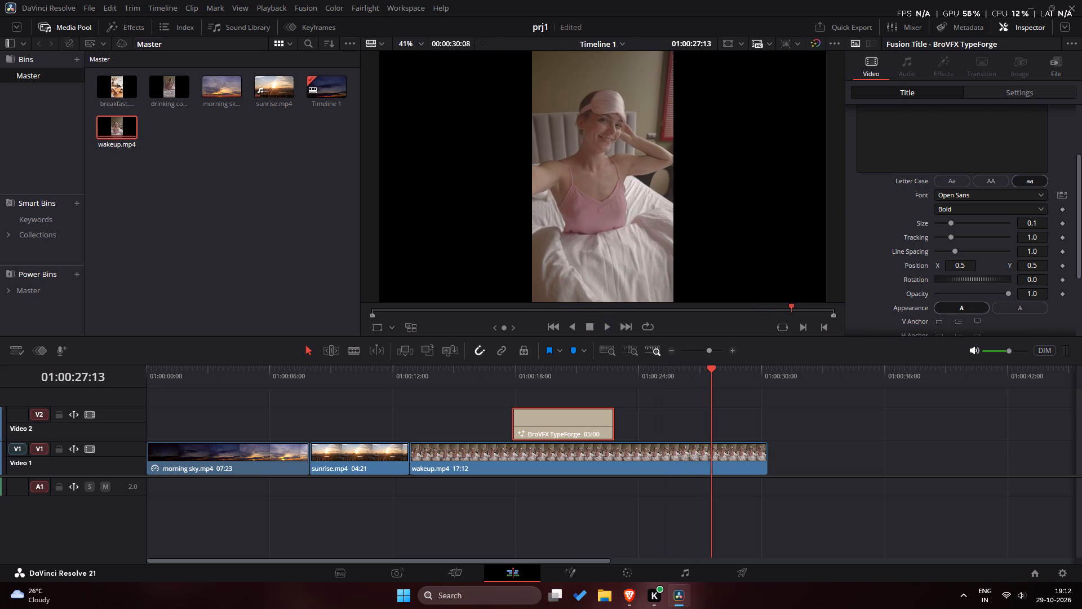
{"action": "key", "text": "space"}
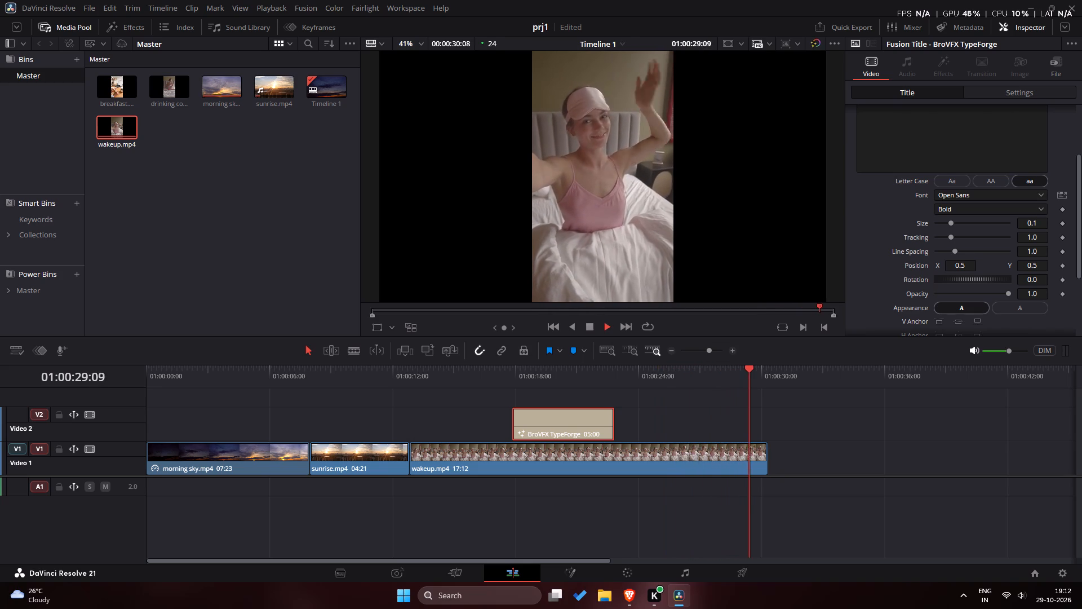
{"action": "key", "text": "space"}
Review the edit on the timeline from morning sky.mp4 through sunrise.mp4 to the end of the title over wakeup.mp4.
{"action": "left_click_drag", "start_coordinate": [751, 372], "coordinate": [161, 396]}
{"action": "key", "text": "space"}
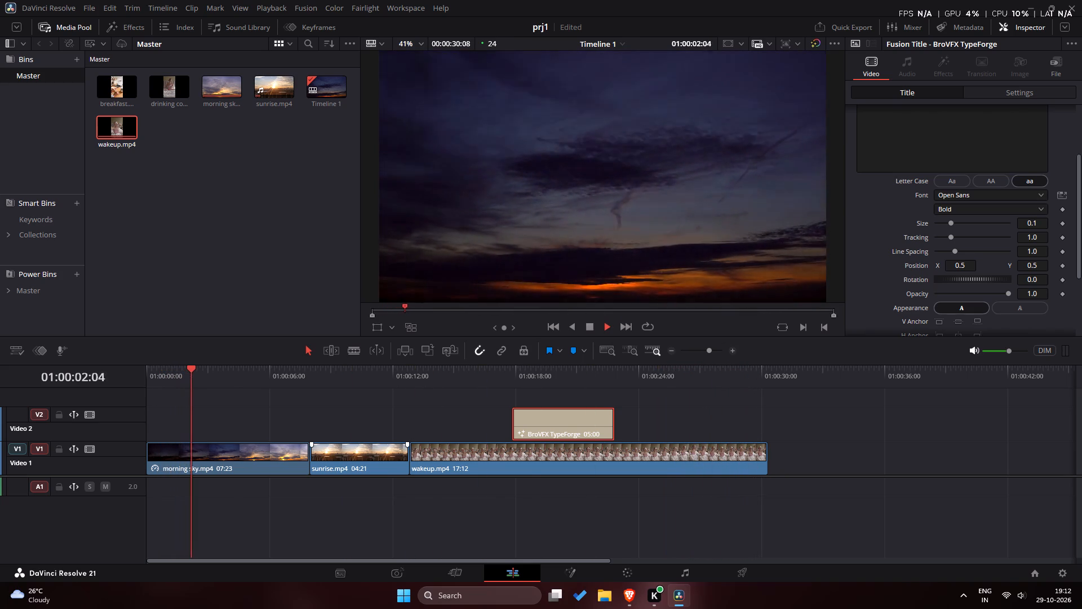
{"action": "left_click_drag", "start_coordinate": [215, 373], "coordinate": [316, 407]}
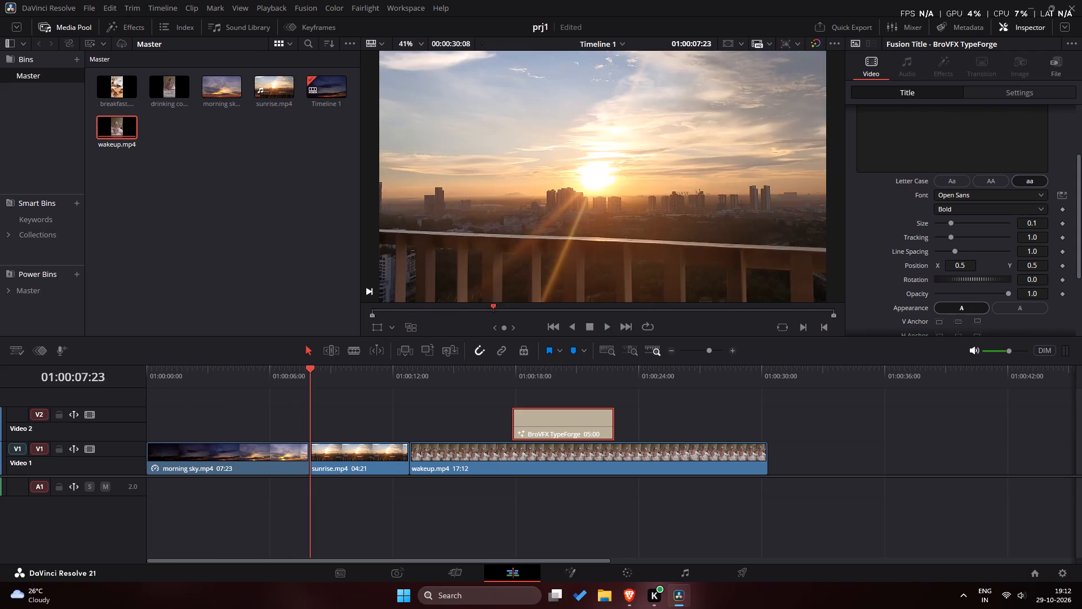
{"action": "left_click_drag", "start_coordinate": [316, 407], "coordinate": [379, 426]}
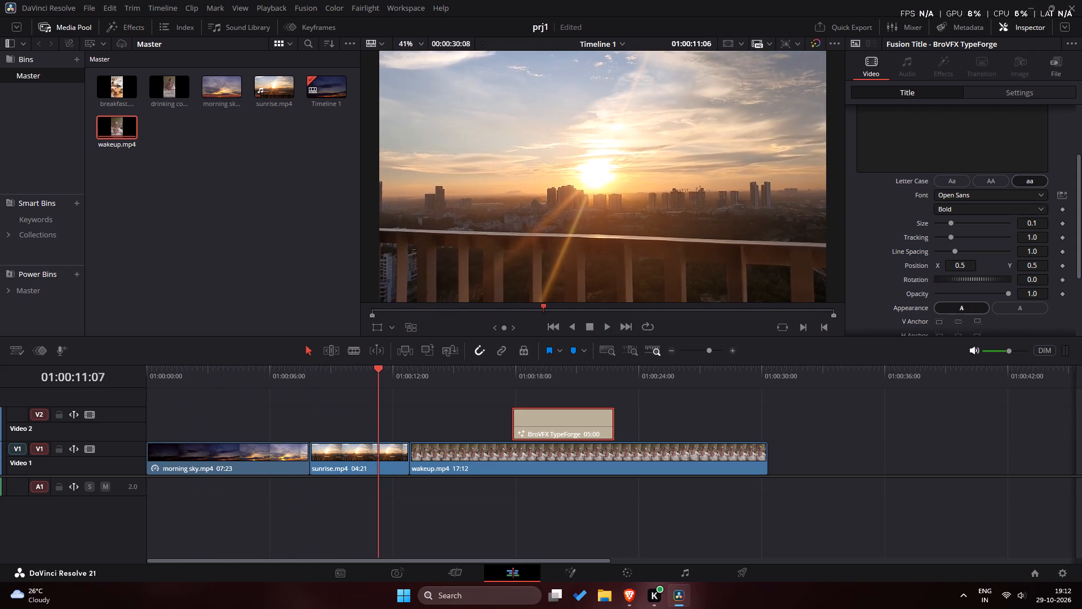
{"action": "left_click_drag", "start_coordinate": [379, 426], "coordinate": [509, 445]}
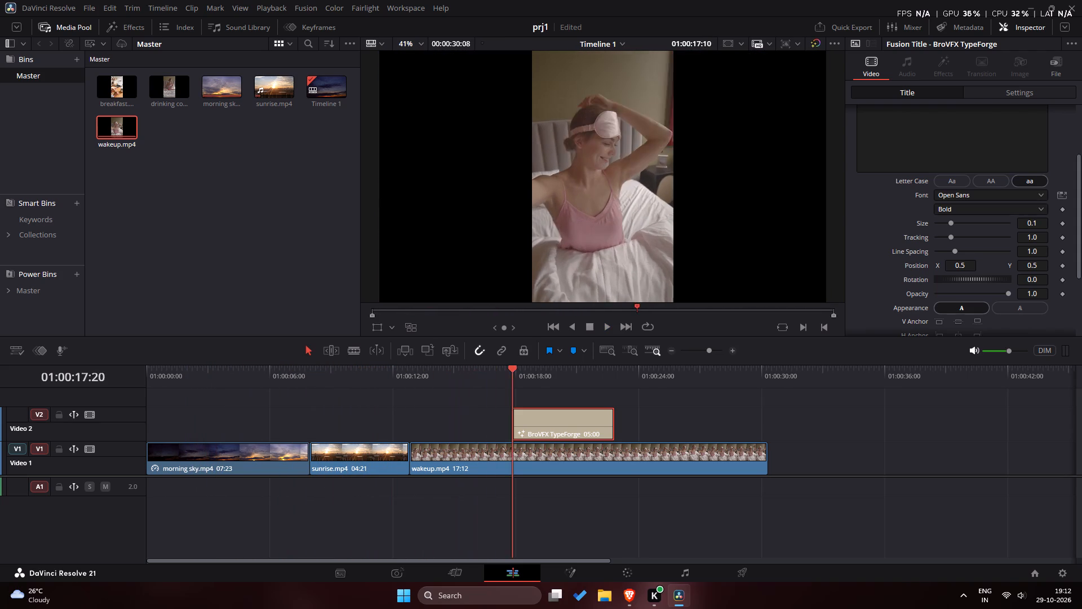
{"action": "left_click_drag", "start_coordinate": [509, 445], "coordinate": [464, 447]}
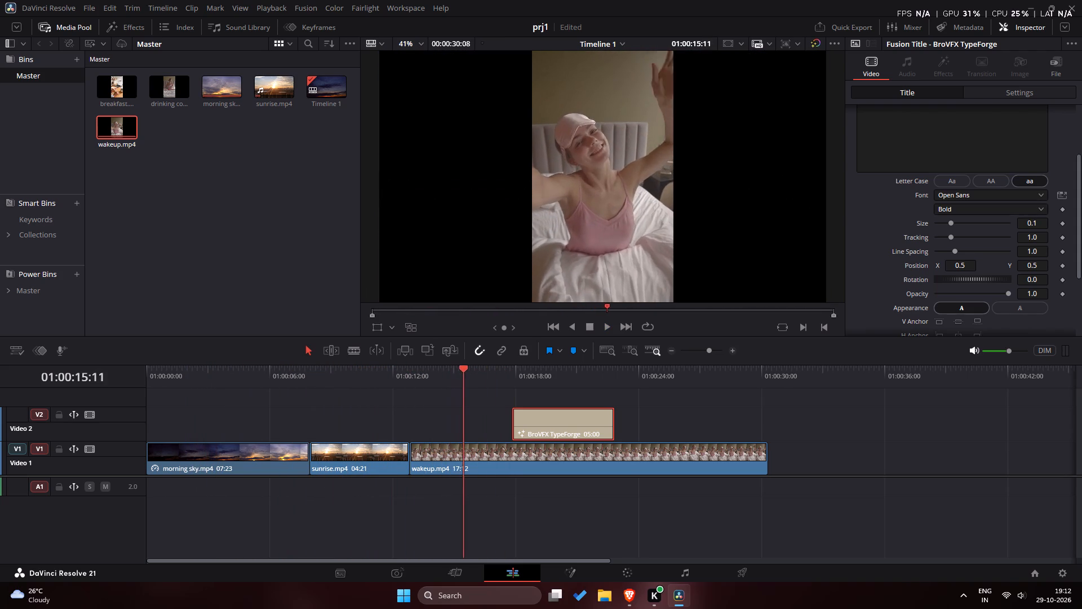
{"action": "left_click_drag", "start_coordinate": [464, 447], "coordinate": [471, 457]}
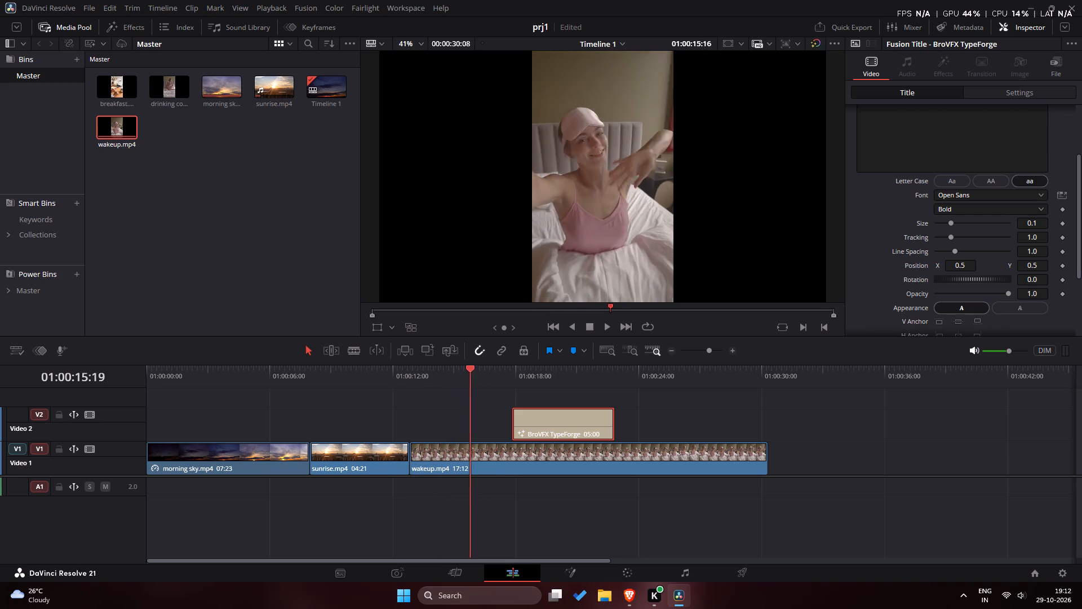
{"action": "left_click_drag", "start_coordinate": [471, 457], "coordinate": [593, 461]}
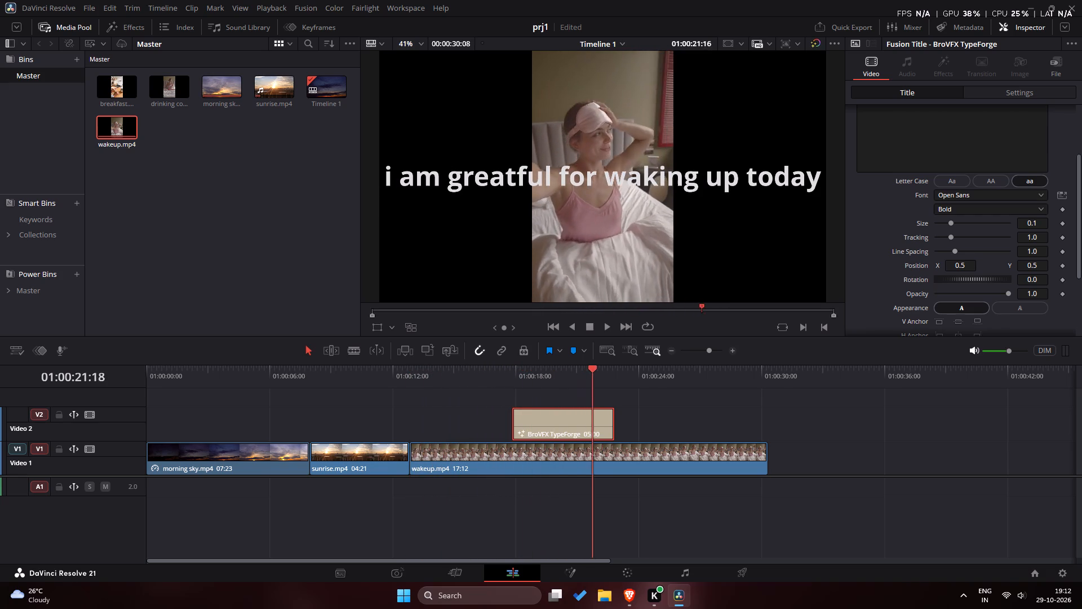
{"action": "left_click_drag", "start_coordinate": [593, 461], "coordinate": [613, 461]}
Split wakeup.mp4 at 01:00:22:20, where the title ends, and delete the portion after the cut.
{"action": "left_click", "coordinate": [650, 455]}
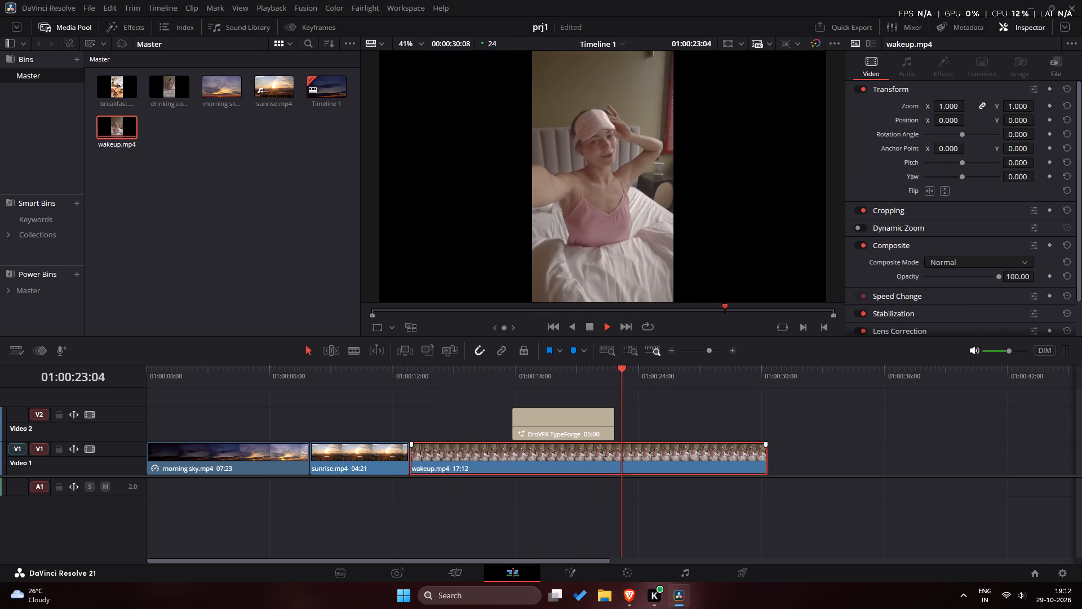
{"action": "key", "text": "space"}
{"action": "left_click_drag", "start_coordinate": [636, 378], "coordinate": [619, 377]}
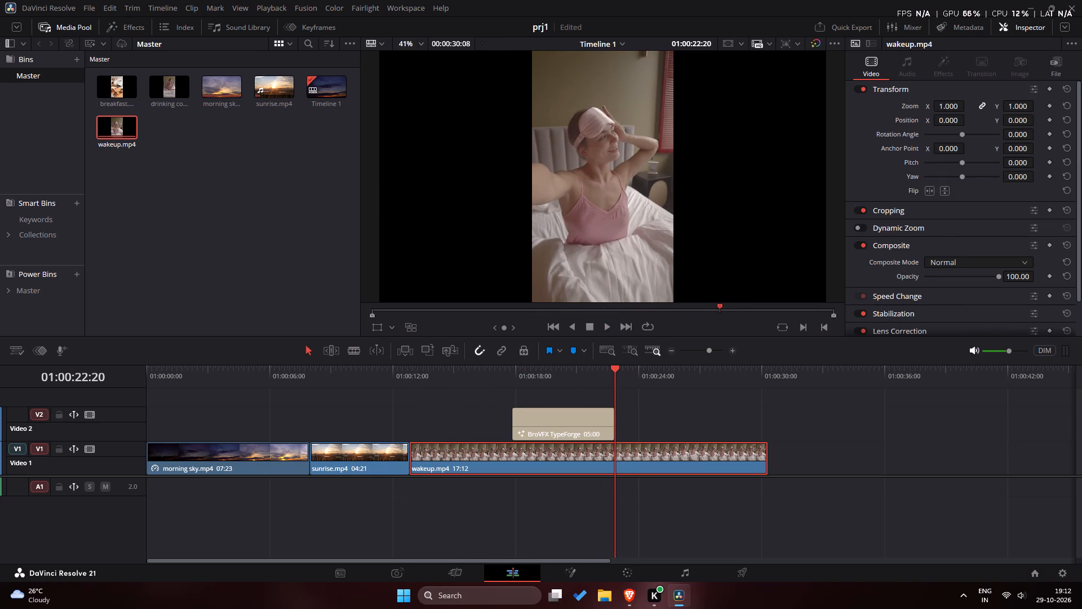
{"action": "key", "text": "ctrl+b"}
{"action": "left_click_drag", "start_coordinate": [616, 374], "coordinate": [693, 400]}
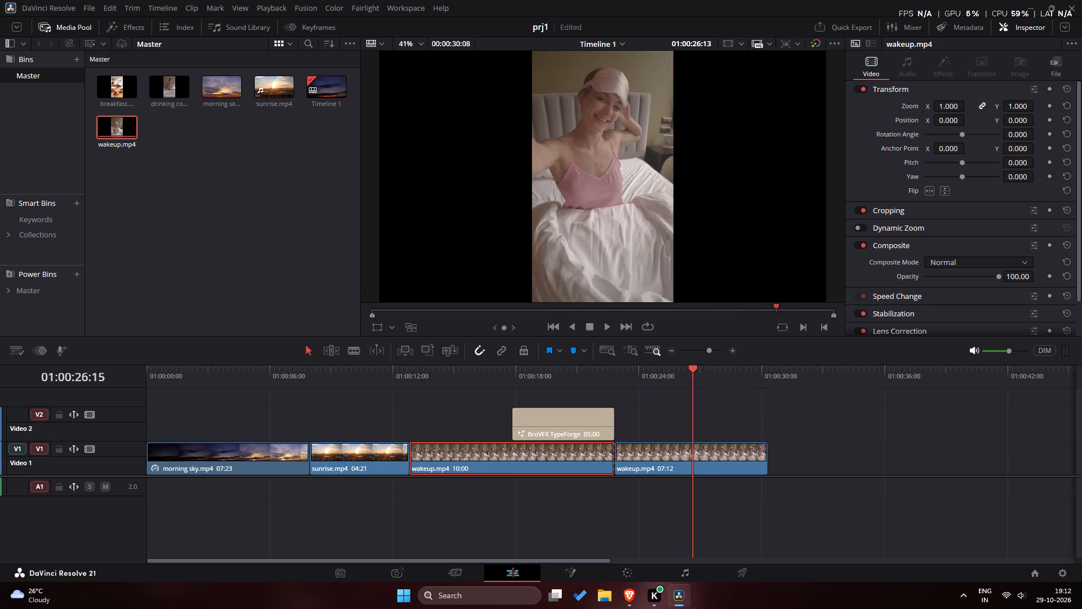
{"action": "left_click_drag", "start_coordinate": [693, 400], "coordinate": [741, 411]}
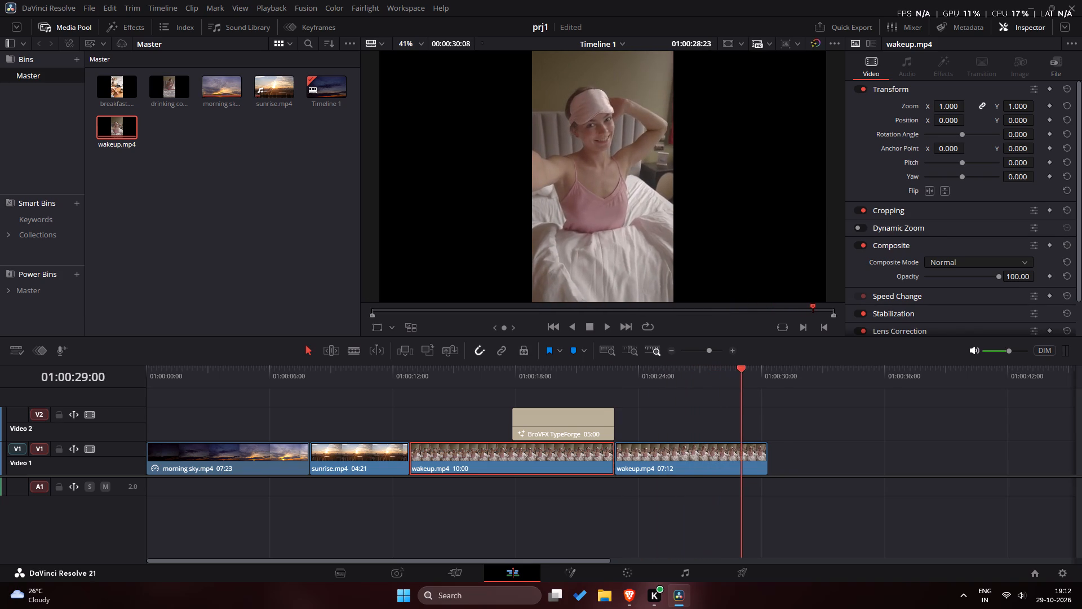
{"action": "left_click_drag", "start_coordinate": [741, 411], "coordinate": [747, 414]}
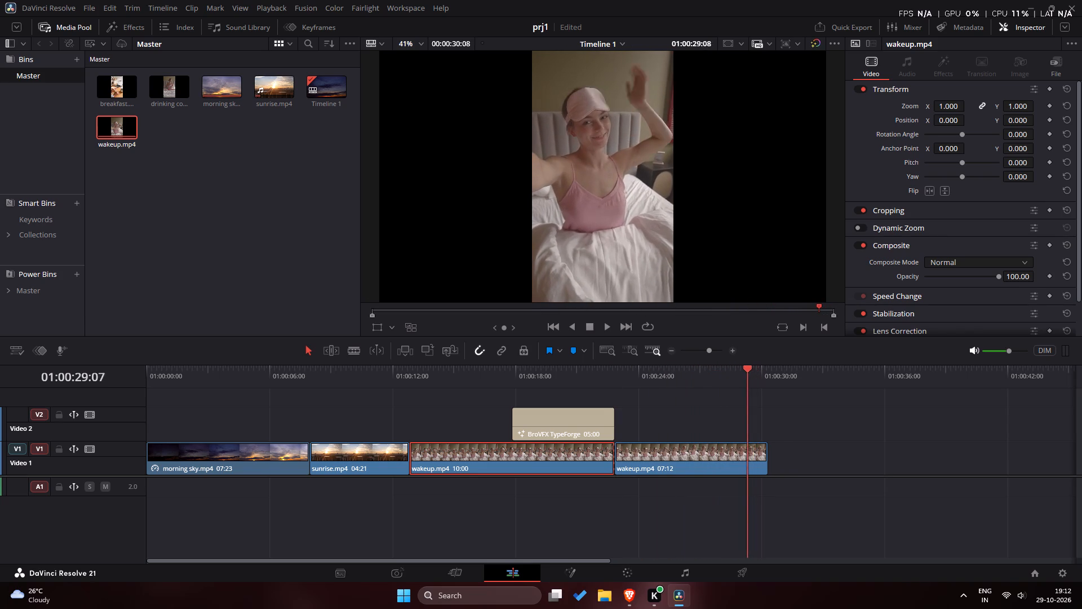
{"action": "left_click_drag", "start_coordinate": [747, 414], "coordinate": [618, 439]}
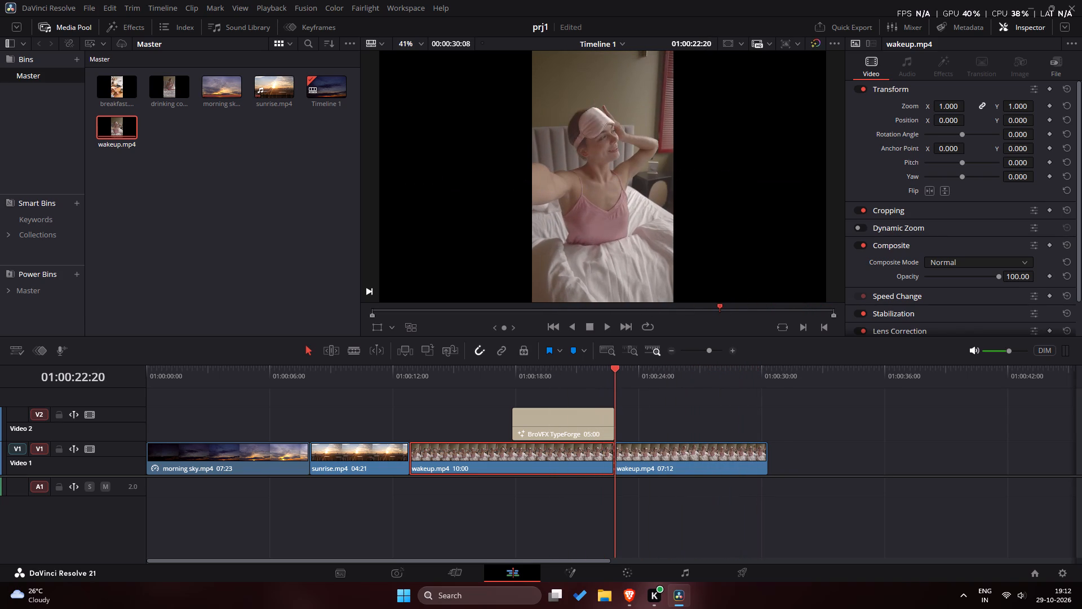
{"action": "left_click_drag", "start_coordinate": [618, 439], "coordinate": [658, 462]}
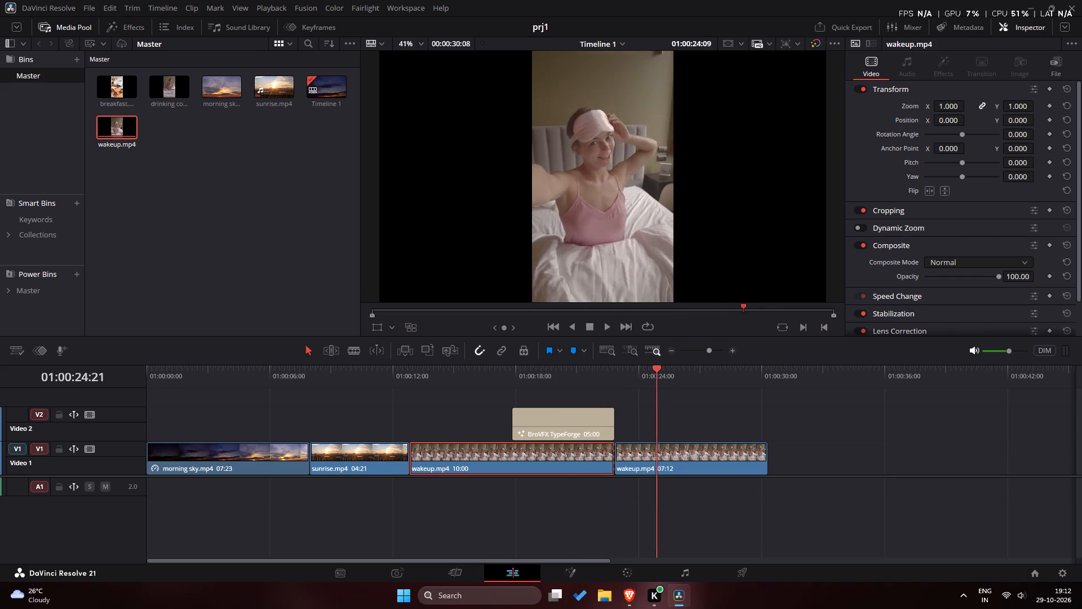
{"action": "left_click_drag", "start_coordinate": [658, 462], "coordinate": [680, 464]}
{"action": "left_click", "coordinate": [684, 459]}
{"action": "key", "text": "BackSpace"}
Add drinking coffee.mp4 to Video 1 directly after the shortened wakeup.mp4 clip.
{"action": "left_click_drag", "start_coordinate": [678, 380], "coordinate": [634, 382]}
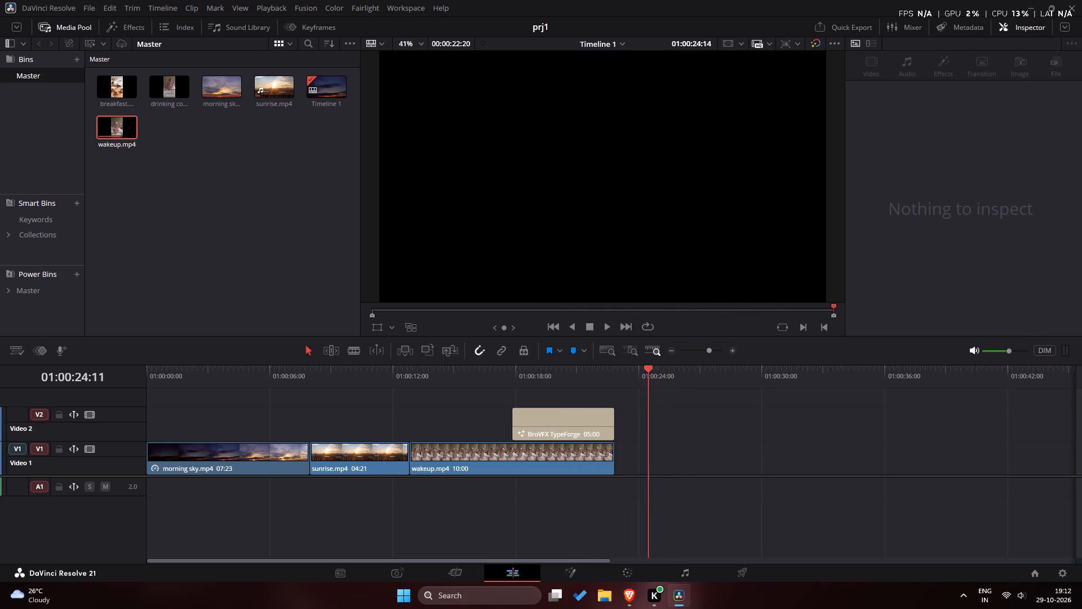
{"action": "left_click_drag", "start_coordinate": [634, 382], "coordinate": [383, 386]}
{"action": "left_click_drag", "start_coordinate": [162, 83], "coordinate": [646, 476]}
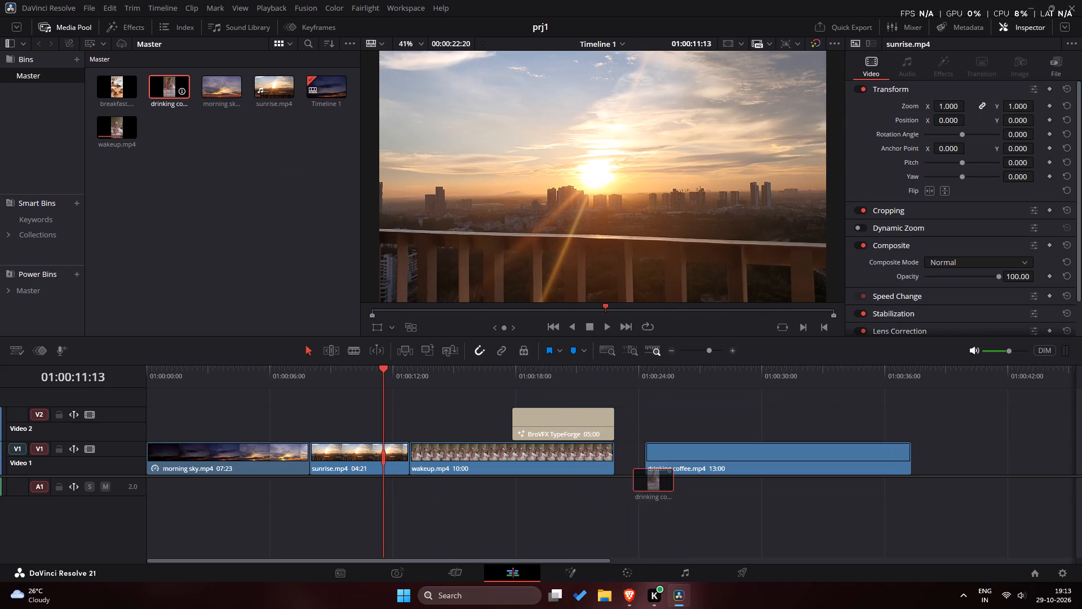
{"action": "left_click_drag", "start_coordinate": [646, 476], "coordinate": [617, 471]}
Review the drinking coffee.mp4 footage on the timeline from its start to its end.
{"action": "key", "text": "space"}
{"action": "key", "text": "space"}
{"action": "left_click_drag", "start_coordinate": [399, 368], "coordinate": [617, 431]}
{"action": "key", "text": "space"}
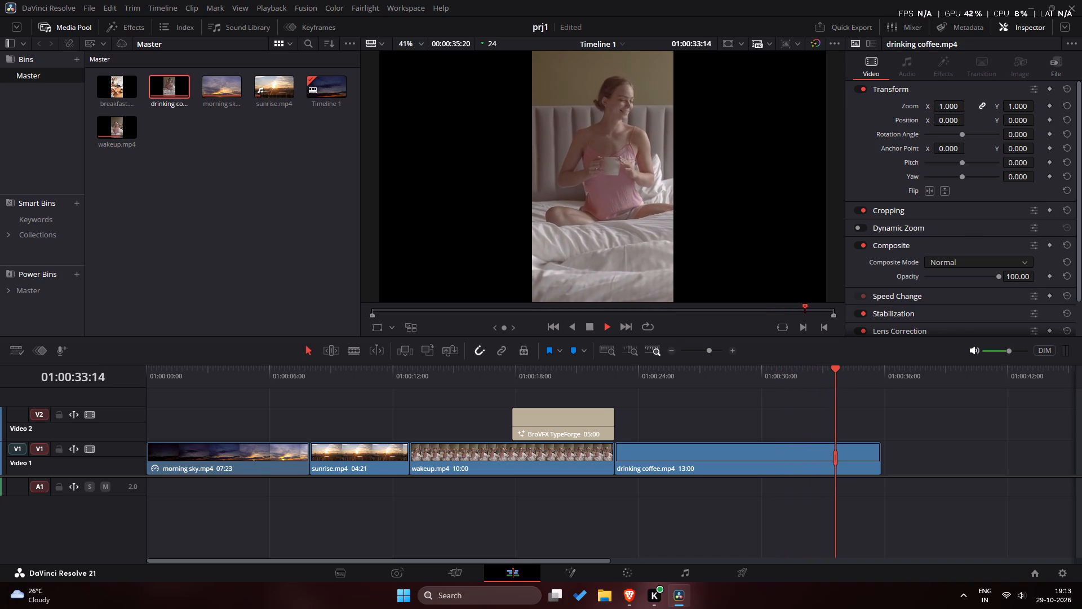
{"action": "key", "text": "space"}
{"action": "key", "text": "space"}
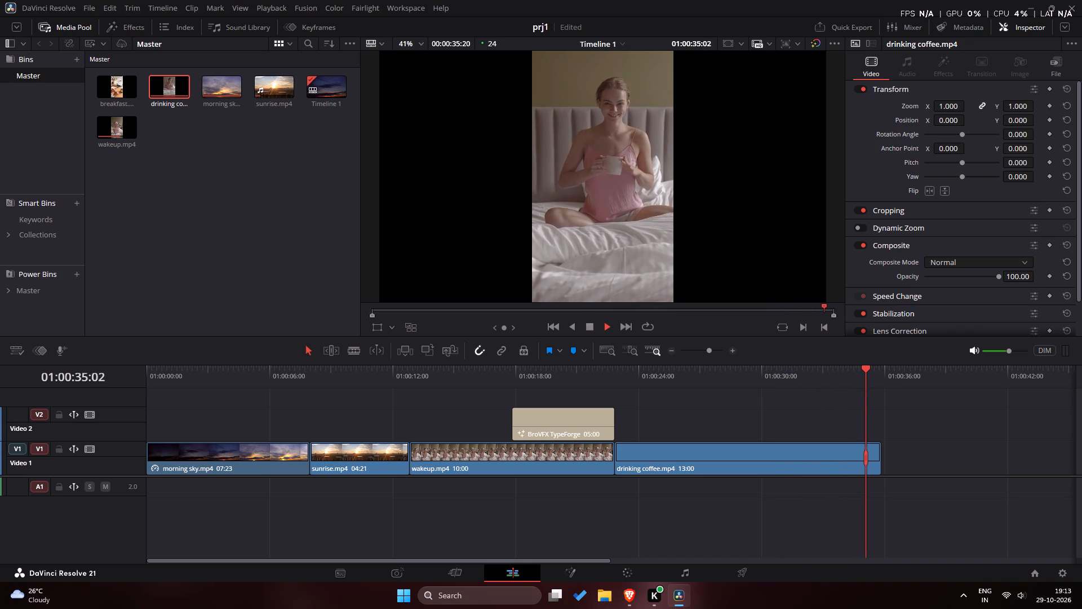
{"action": "key", "text": "space"}
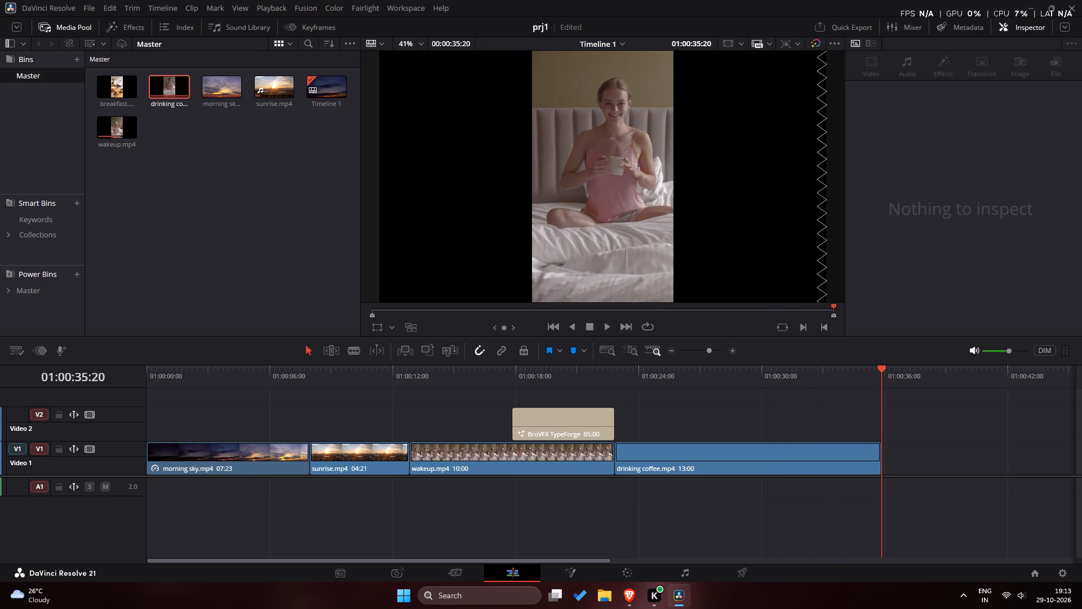
{"action": "left_click_drag", "start_coordinate": [883, 372], "coordinate": [627, 400]}
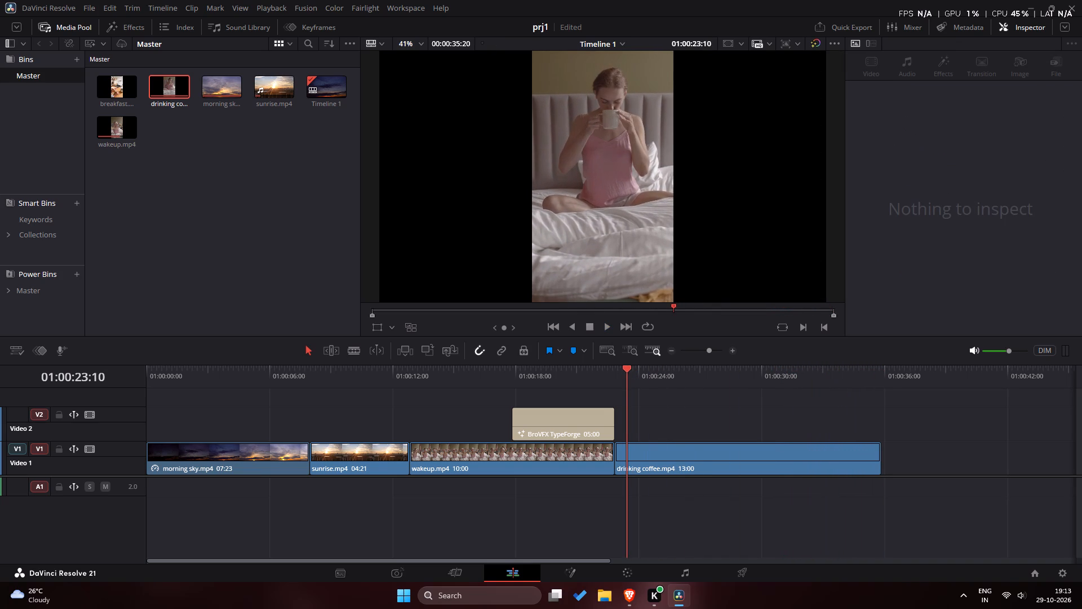
{"action": "left_click_drag", "start_coordinate": [627, 400], "coordinate": [697, 422]}
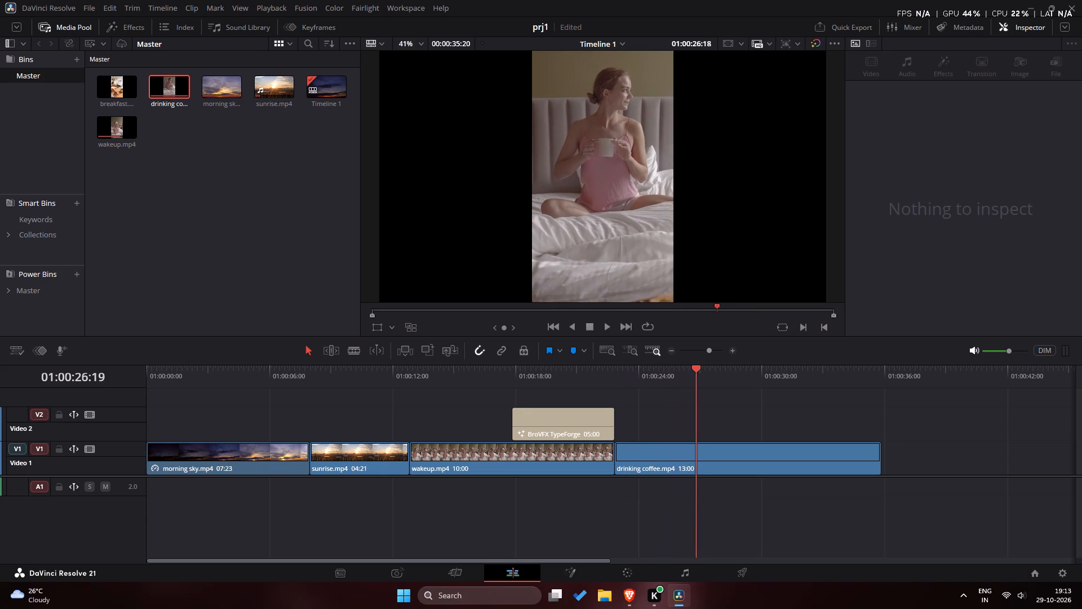
{"action": "left_click_drag", "start_coordinate": [697, 422], "coordinate": [720, 433]}
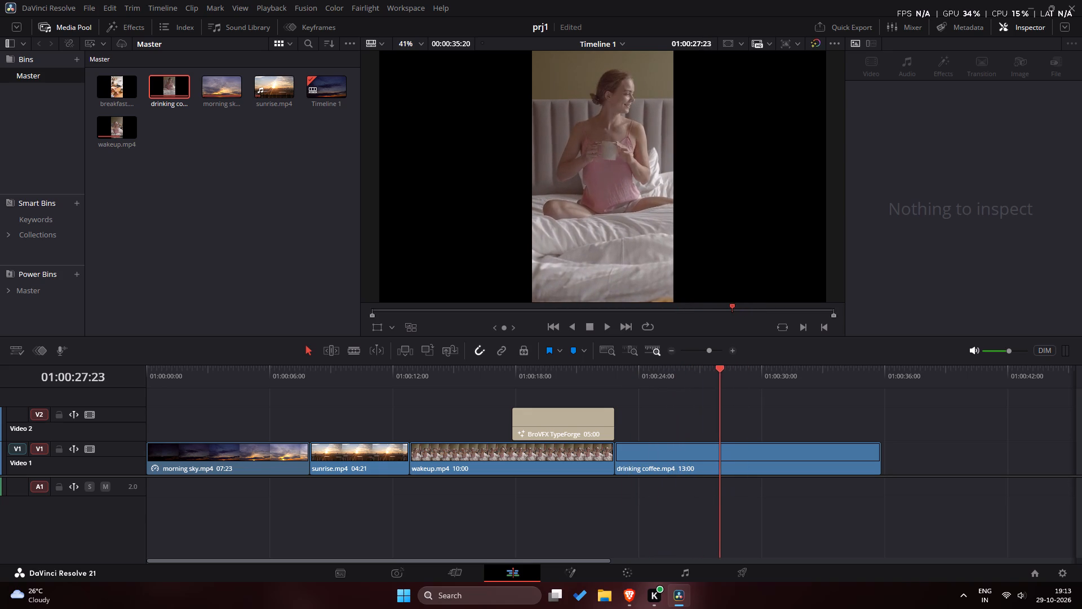
{"action": "left_click_drag", "start_coordinate": [720, 433], "coordinate": [746, 439]}
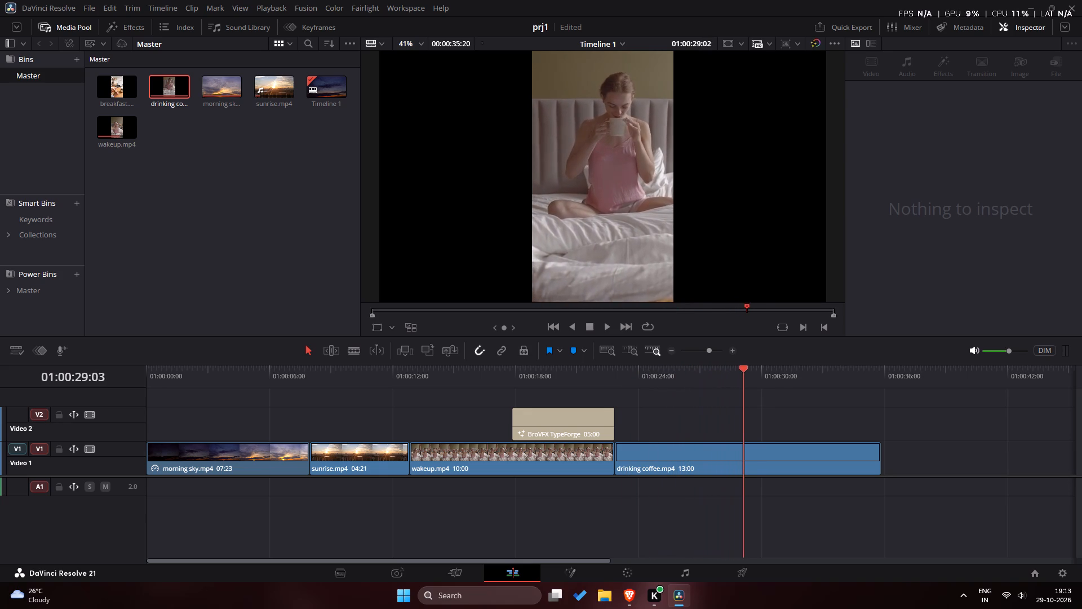
{"action": "left_click_drag", "start_coordinate": [746, 439], "coordinate": [814, 451]}
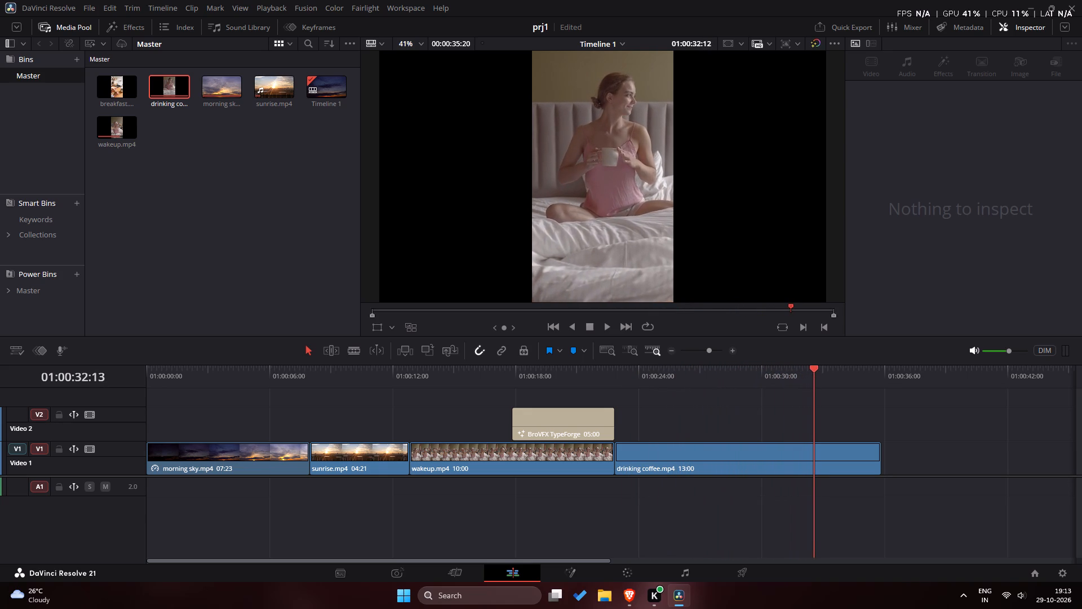
{"action": "left_click_drag", "start_coordinate": [814, 451], "coordinate": [827, 458]}
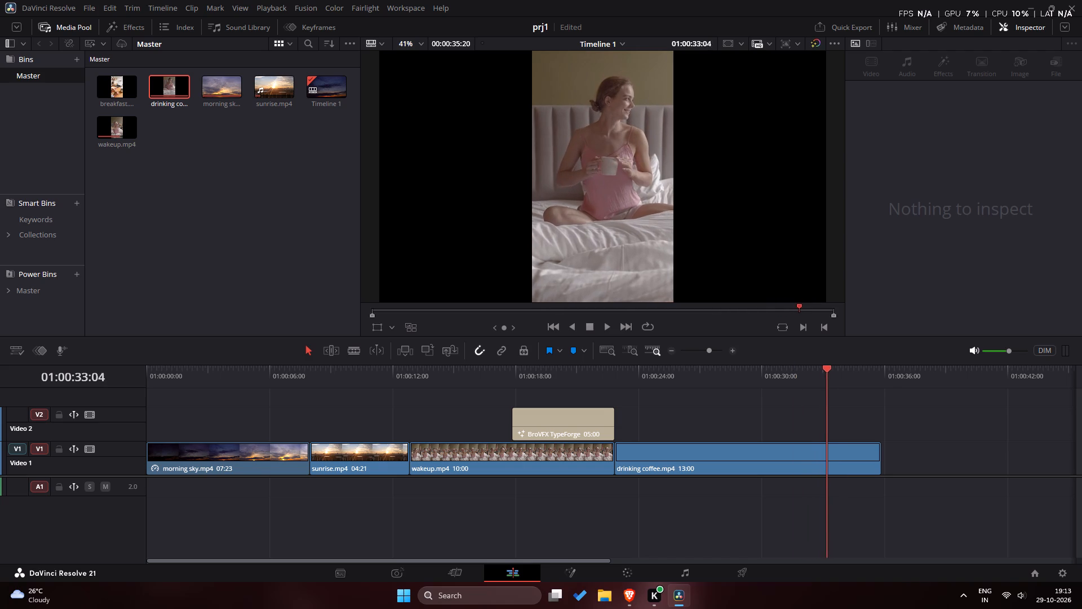
{"action": "left_click_drag", "start_coordinate": [827, 458], "coordinate": [772, 473]}
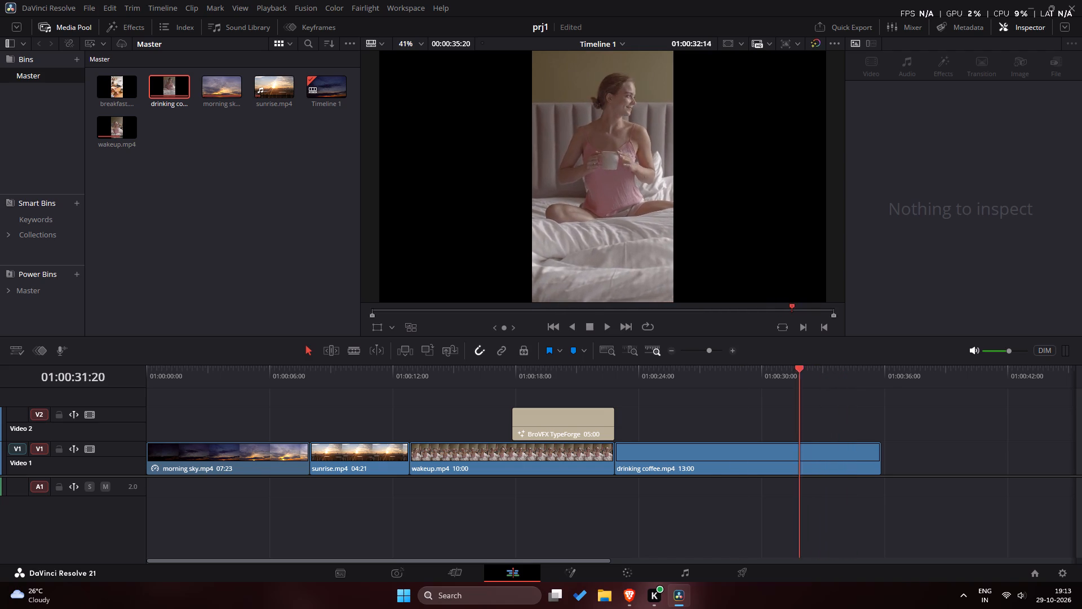
{"action": "left_click_drag", "start_coordinate": [772, 473], "coordinate": [628, 462]}
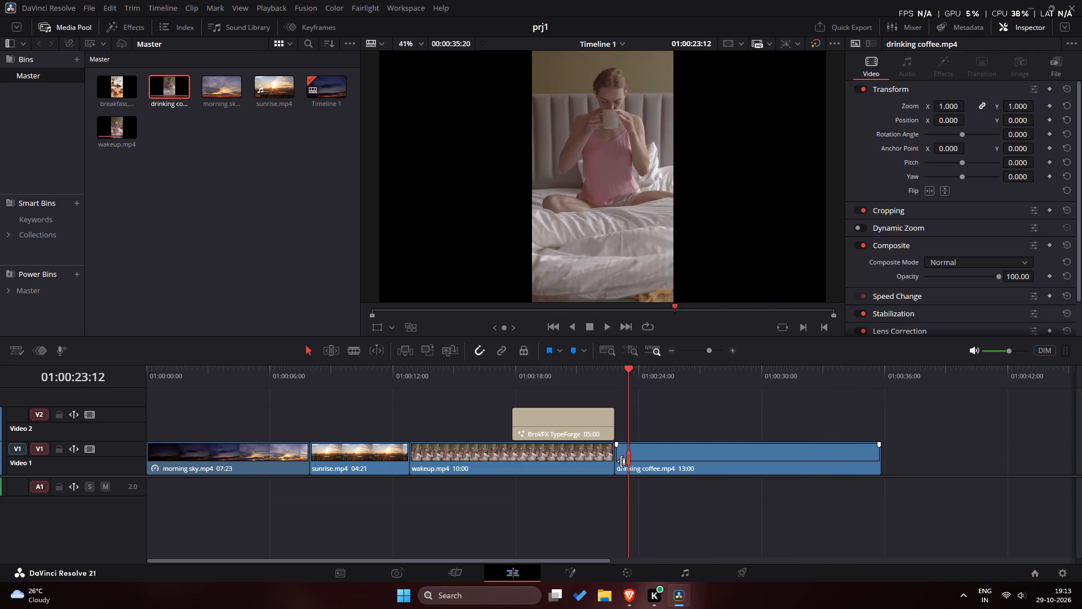
{"action": "left_click_drag", "start_coordinate": [629, 378], "coordinate": [672, 443]}
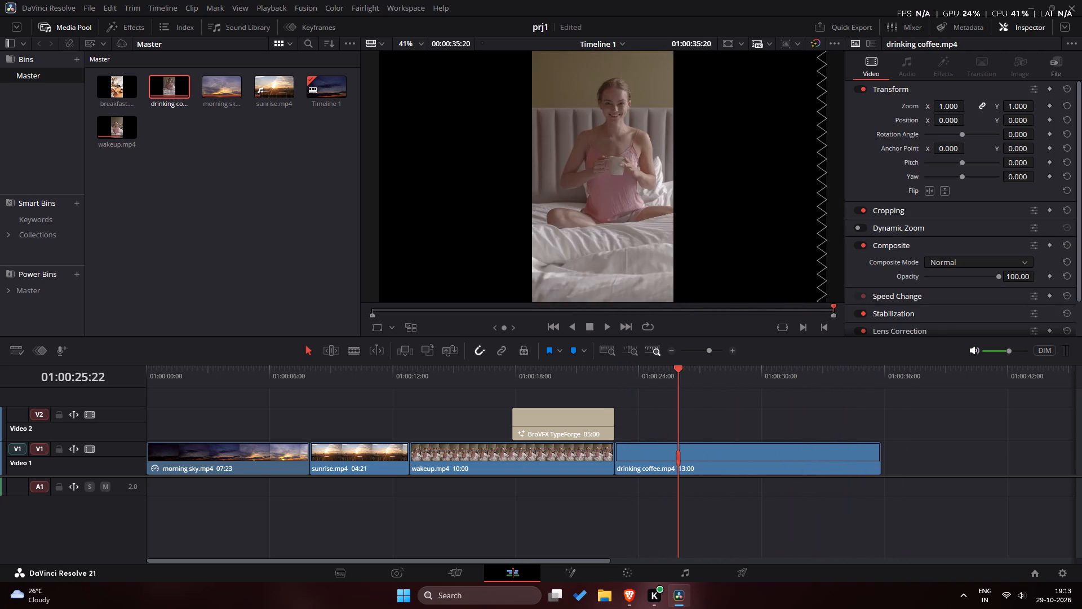
Change the morning sky.mp4 clip speed to -250%, keeping Reverse Speed on and Ripple Timeline off.
{"action": "left_click_drag", "start_coordinate": [672, 443], "coordinate": [176, 457]}
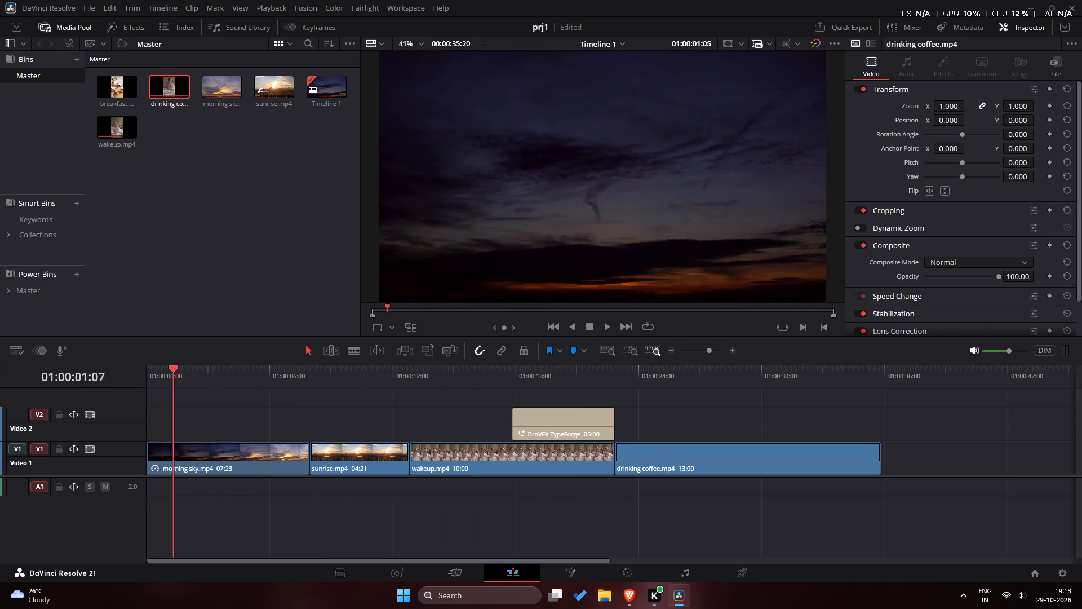
{"action": "left_click_drag", "start_coordinate": [176, 457], "coordinate": [66, 466]}
{"action": "key", "text": "space"}
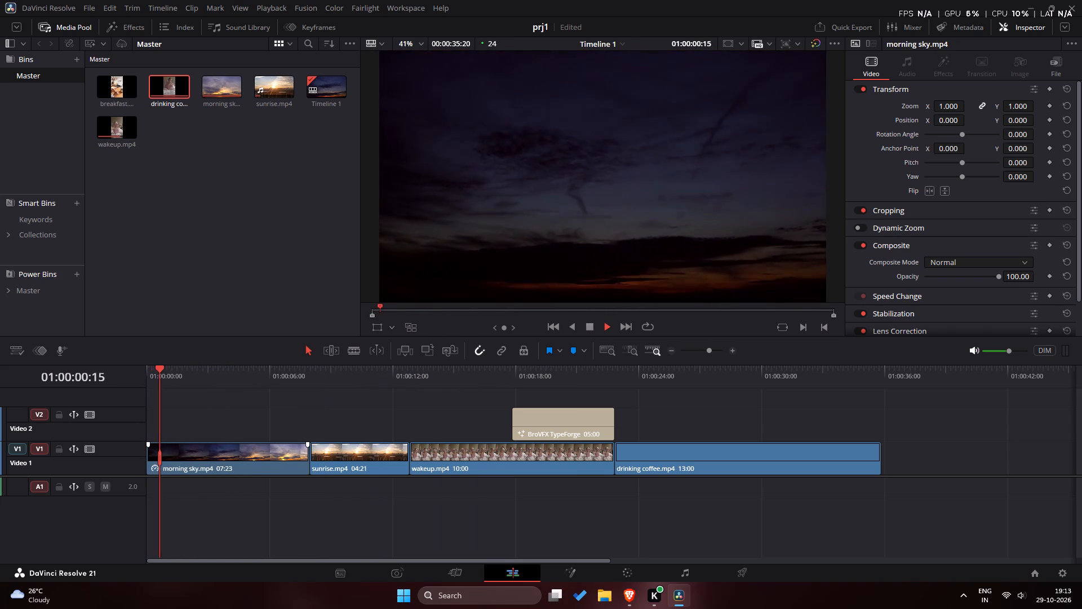
{"action": "key", "text": "space"}
{"action": "left_click", "coordinate": [228, 459]}
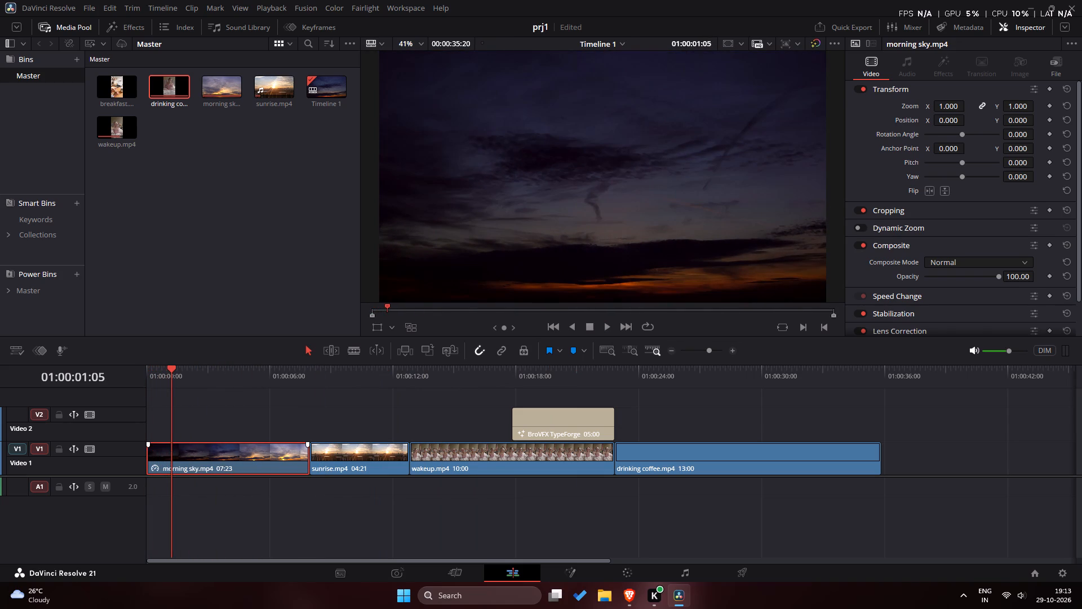
{"action": "key", "text": "r"}
{"action": "left_click_drag", "start_coordinate": [212, 302], "coordinate": [210, 302]}
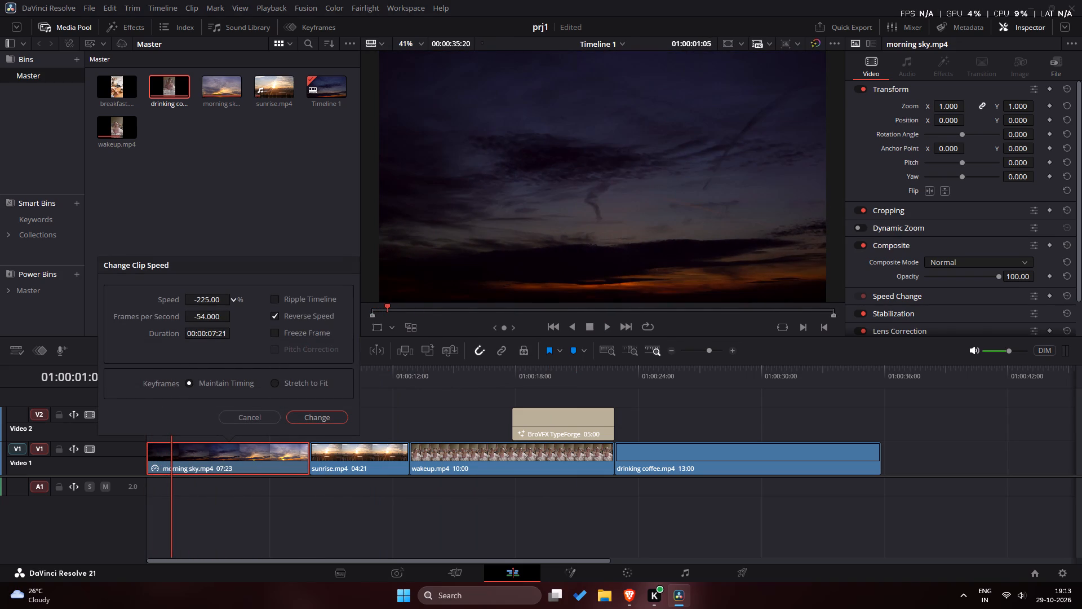
{"action": "left_click_drag", "start_coordinate": [210, 302], "coordinate": [198, 300]}
{"action": "left_click_drag", "start_coordinate": [198, 300], "coordinate": [196, 300]}
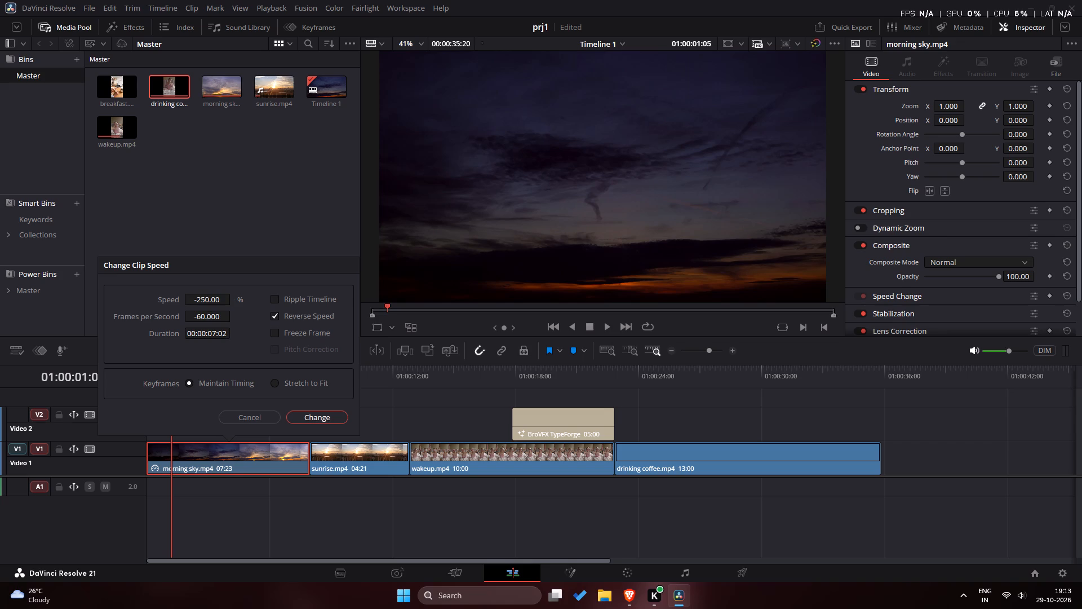
{"action": "left_click", "coordinate": [313, 417]}
Move the sunrise, wakeup, title and drinking coffee clips earlier together to close the gap after morning sky.mp4.
{"action": "left_click_drag", "start_coordinate": [321, 421], "coordinate": [612, 461]}
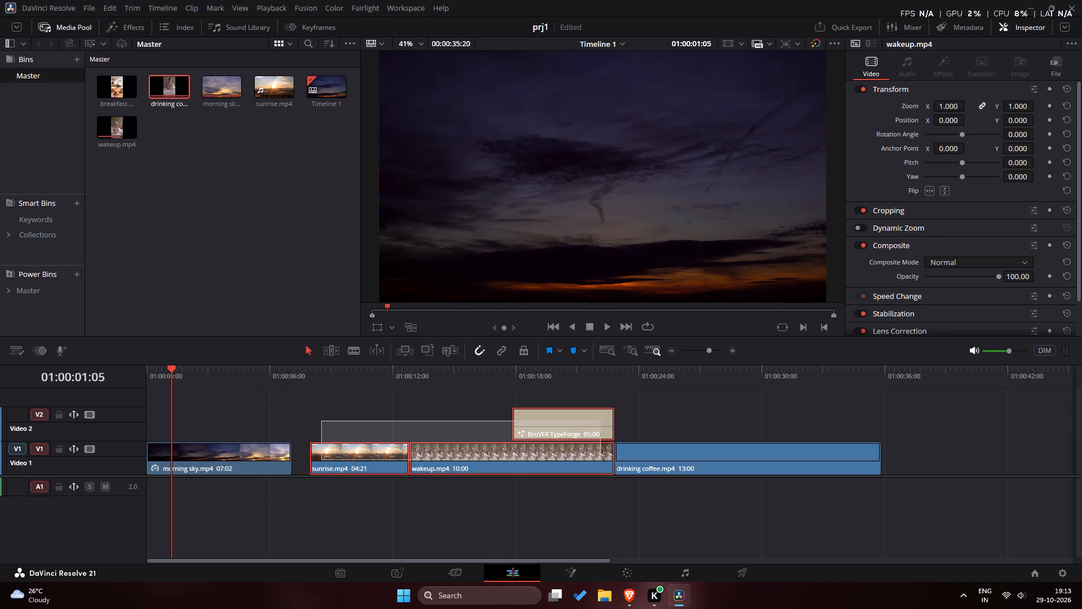
{"action": "left_click_drag", "start_coordinate": [612, 461], "coordinate": [715, 462]}
{"action": "left_click_drag", "start_coordinate": [715, 461], "coordinate": [700, 461]}
{"action": "left_click", "coordinate": [376, 420]}
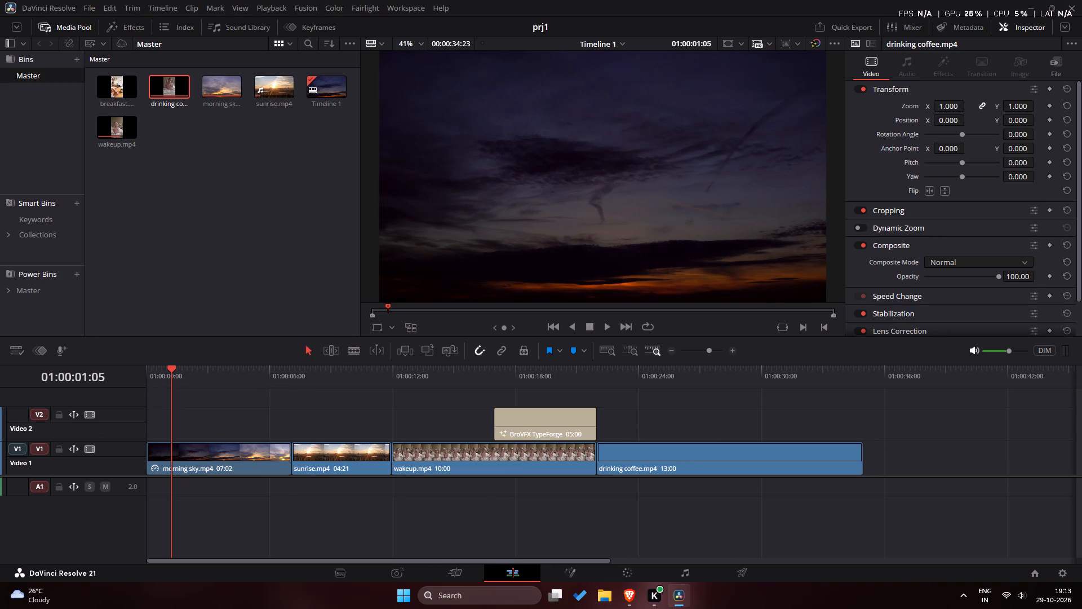
Split morning sky.mp4 at 01:00:06:16 and delete the short portion after the cut.
{"action": "key", "text": "space"}
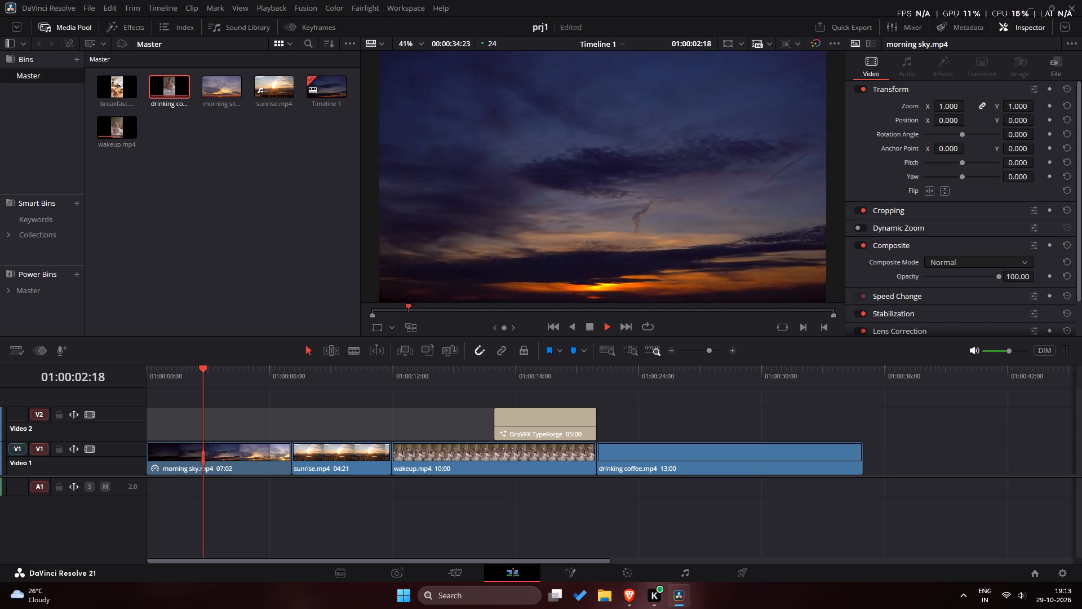
{"action": "left_click_drag", "start_coordinate": [220, 380], "coordinate": [141, 382]}
{"action": "key", "text": "space"}
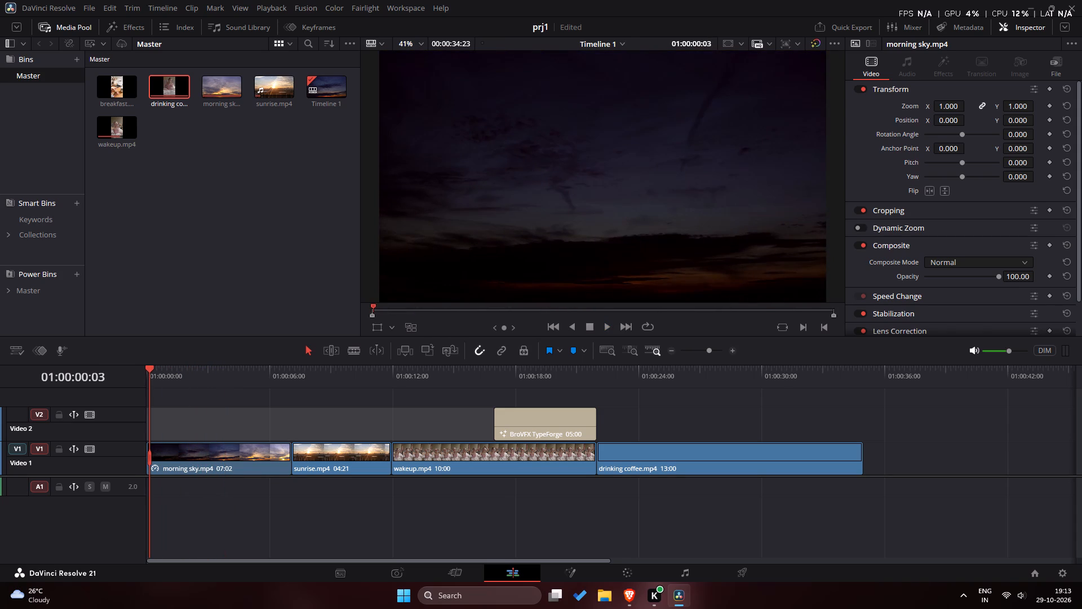
{"action": "key", "text": "space"}
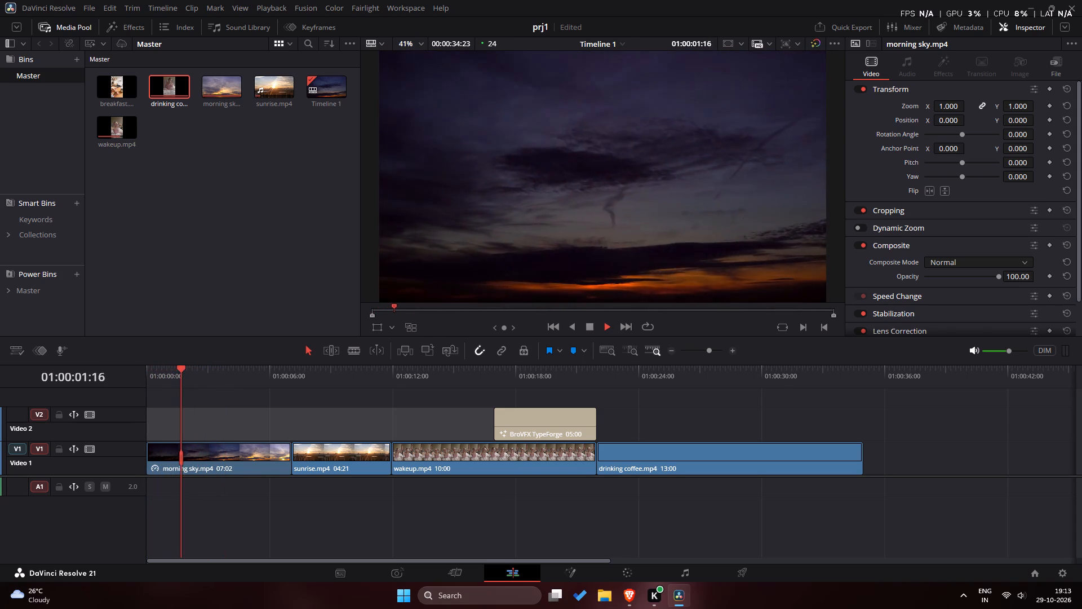
{"action": "key", "text": "space"}
{"action": "left_click_drag", "start_coordinate": [194, 372], "coordinate": [271, 414]}
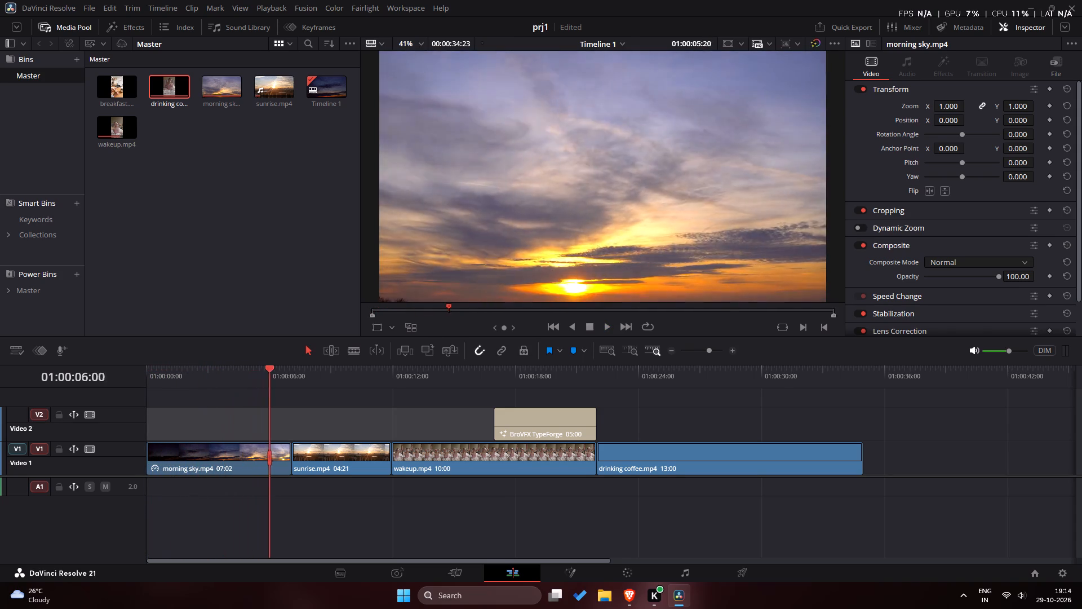
{"action": "left_click_drag", "start_coordinate": [271, 414], "coordinate": [260, 423]}
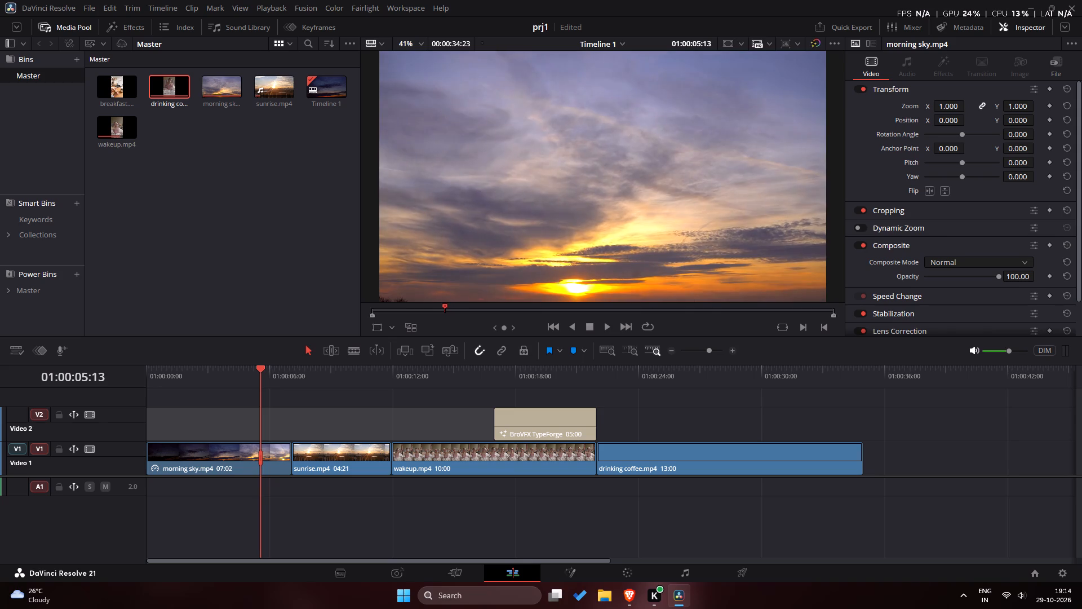
{"action": "left_click_drag", "start_coordinate": [260, 423], "coordinate": [283, 426]}
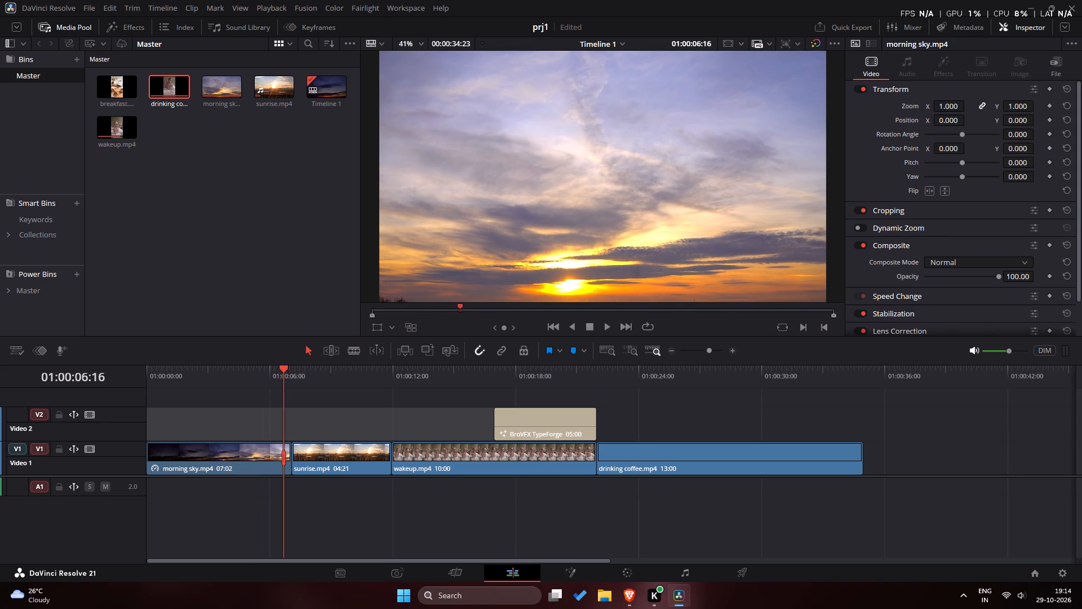
{"action": "left_click", "coordinate": [271, 457]}
{"action": "key", "text": "ctrl+b"}
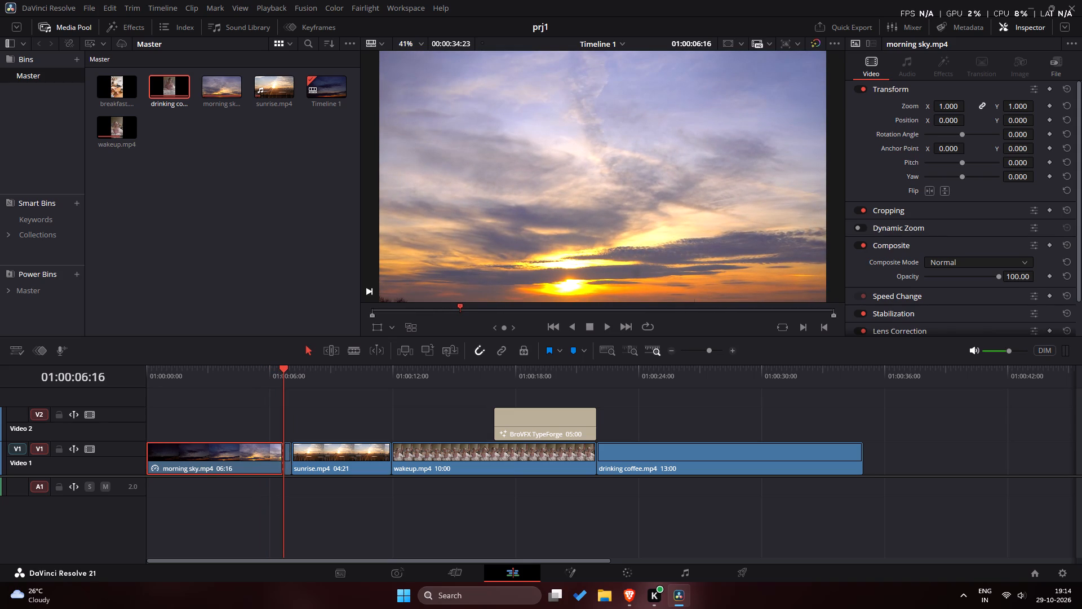
{"action": "left_click", "coordinate": [286, 457]}
{"action": "key", "text": "BackSpace"}
{"action": "left_click", "coordinate": [286, 457]}
{"action": "key", "text": "BackSpace"}
{"action": "left_click", "coordinate": [287, 457]}
{"action": "key", "text": "BackSpace"}
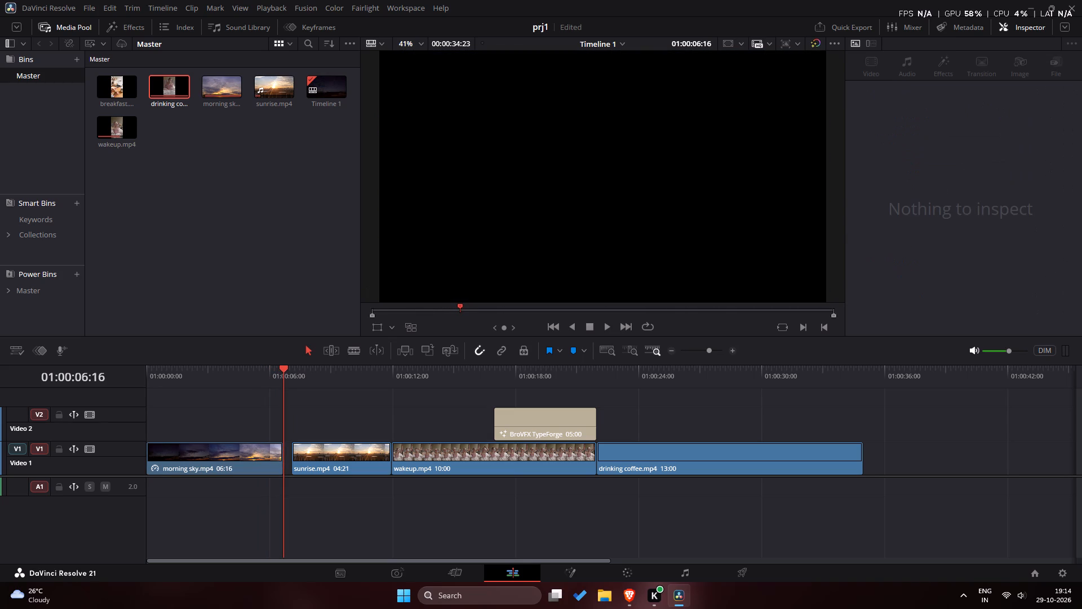
Close the gap between morning sky.mp4 and sunrise.mp4, shifting all following clips and the title earlier.
{"action": "left_click", "coordinate": [289, 458]}
{"action": "key", "text": "BackSpace"}
{"action": "left_click", "coordinate": [316, 401]}
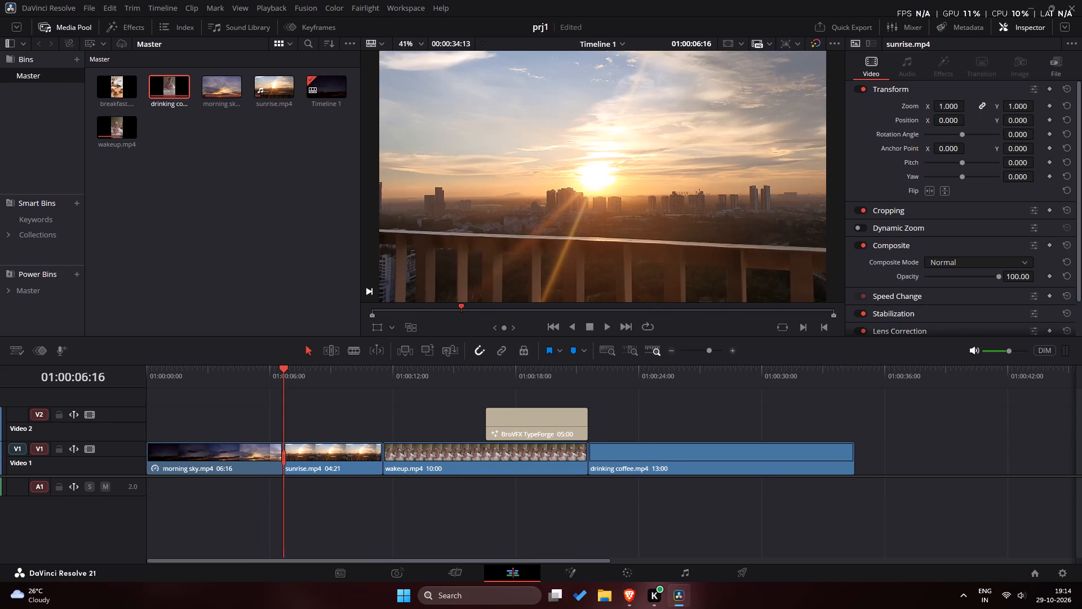
Split sunrise.mp4 at 01:00:09:17 and delete the portion after the cut.
{"action": "left_click_drag", "start_coordinate": [286, 385], "coordinate": [254, 392]}
{"action": "key", "text": "space"}
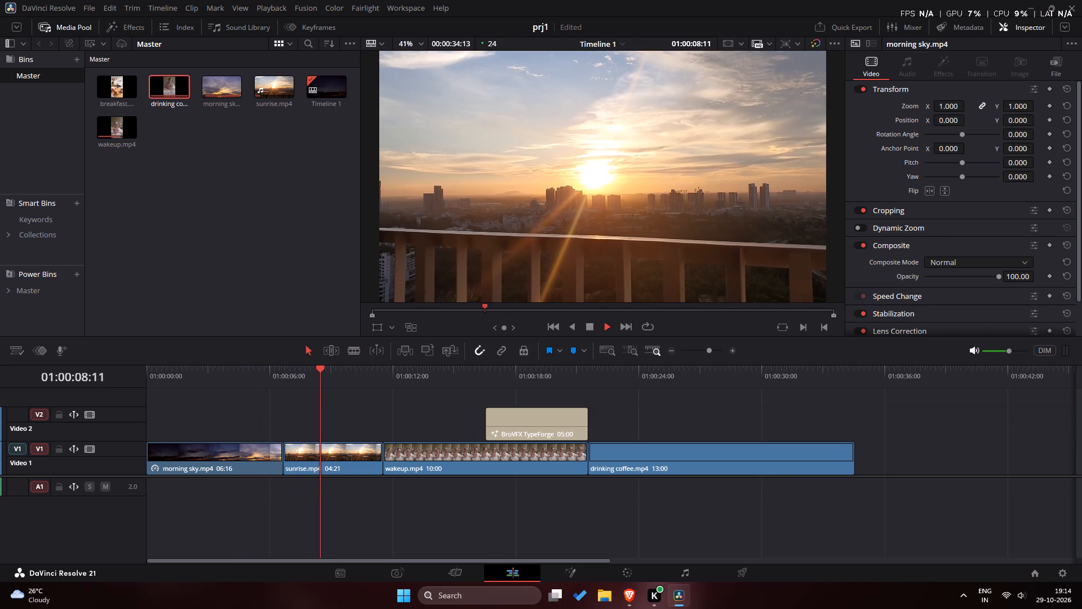
{"action": "key", "text": "space"}
{"action": "key", "text": "space"}
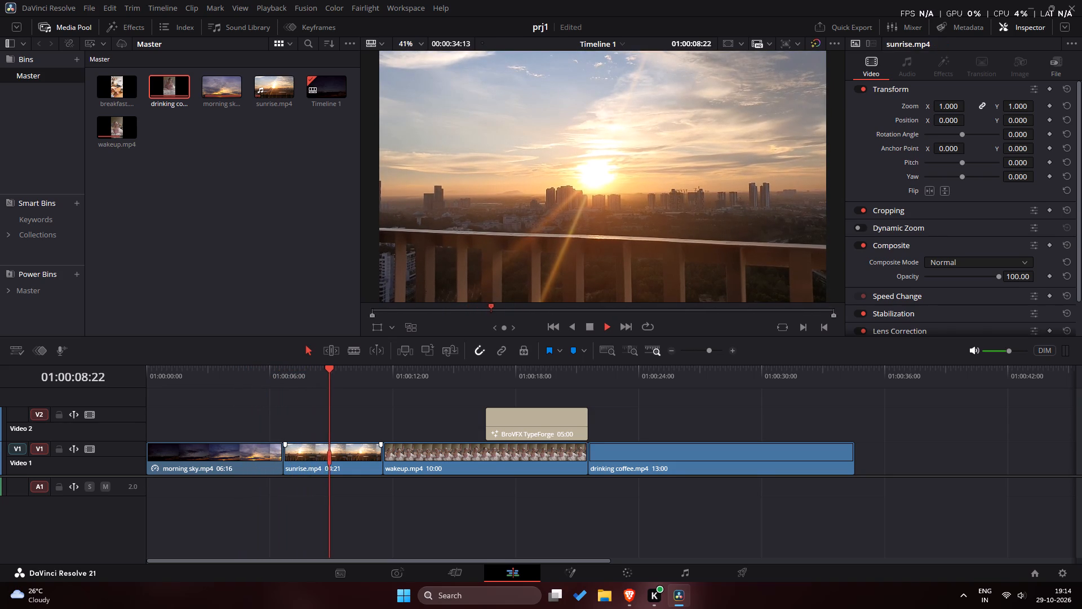
{"action": "left_click", "coordinate": [365, 458]}
{"action": "key", "text": "space"}
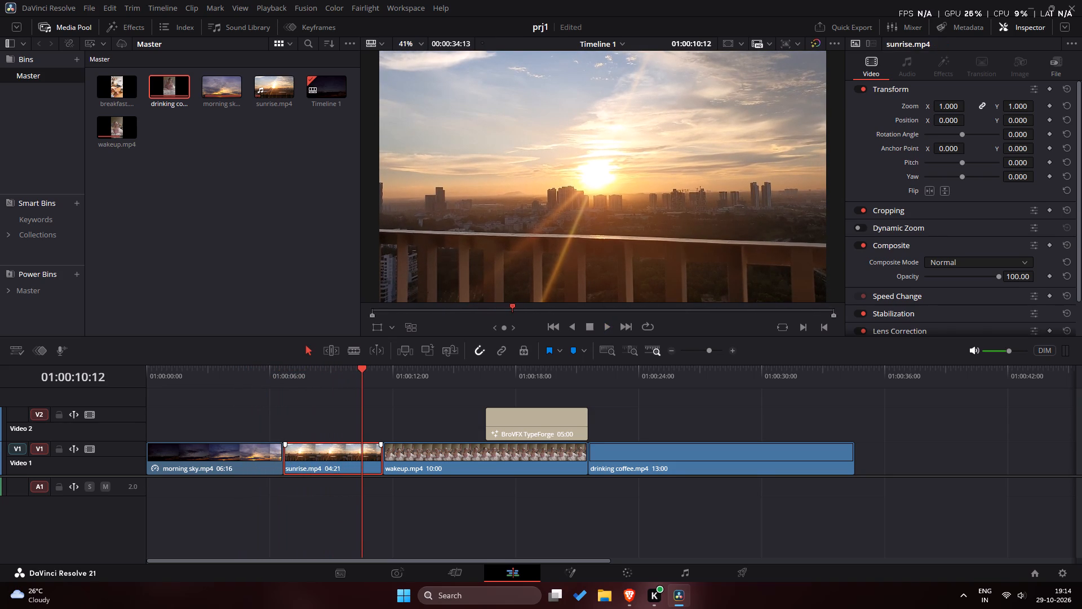
{"action": "left_click_drag", "start_coordinate": [361, 457], "coordinate": [352, 456]}
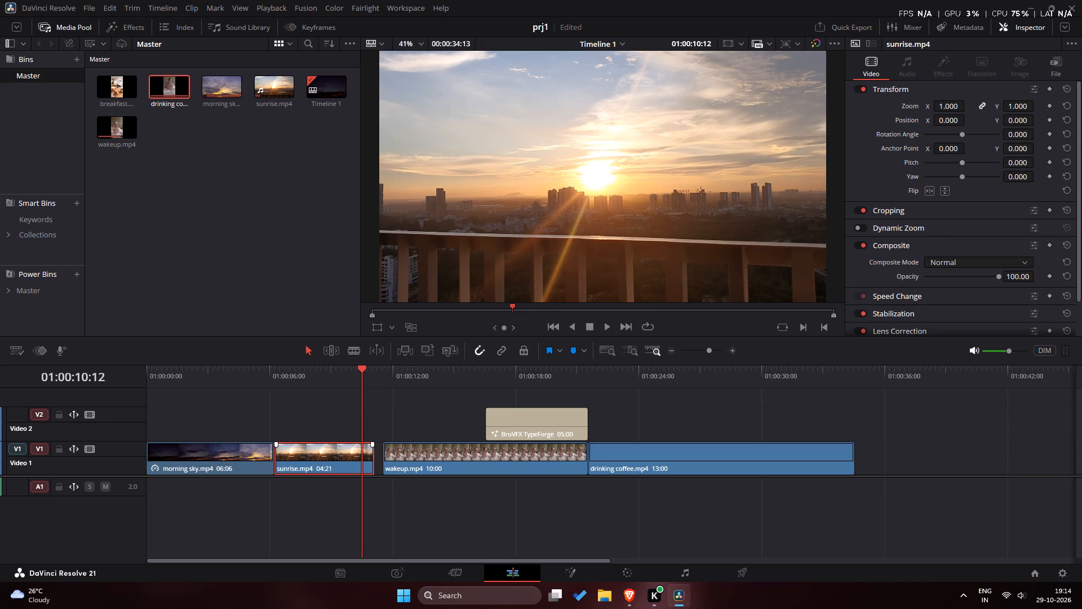
{"action": "key", "text": "ctrl+z"}
{"action": "left_click_drag", "start_coordinate": [362, 377], "coordinate": [346, 374]}
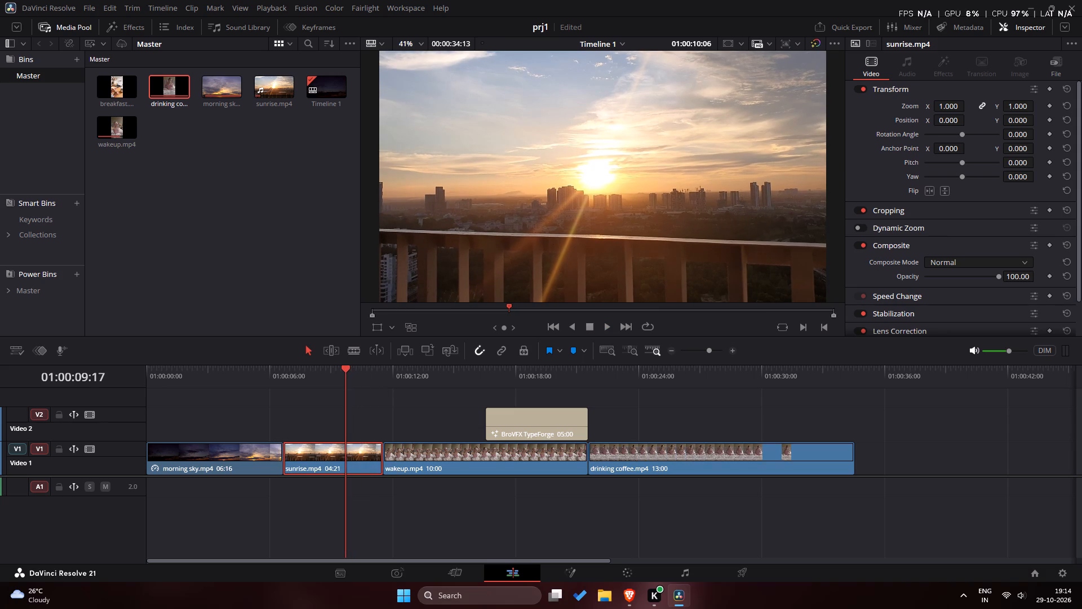
{"action": "key", "text": "ctrl+b"}
{"action": "left_click", "coordinate": [373, 458]}
{"action": "key", "text": "BackSpace"}
{"action": "key", "text": "BackSpace"}
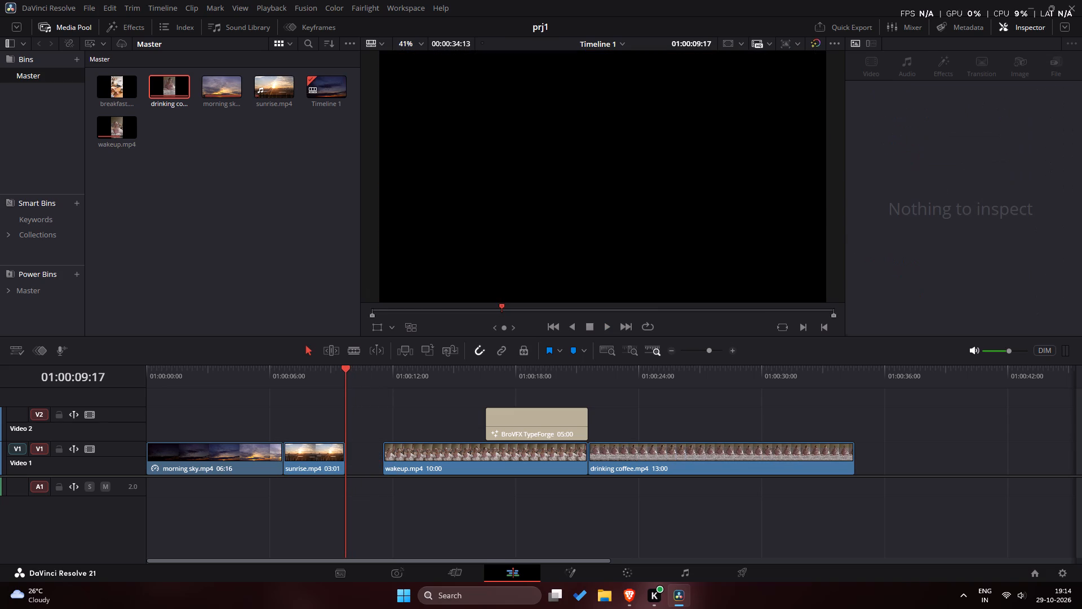
Close the gap between sunrise.mp4 and wakeup.mp4, shifting the following clips and the title earlier.
{"action": "left_click", "coordinate": [373, 458]}
{"action": "left_click", "coordinate": [373, 458]}
{"action": "key", "text": "BackSpace"}
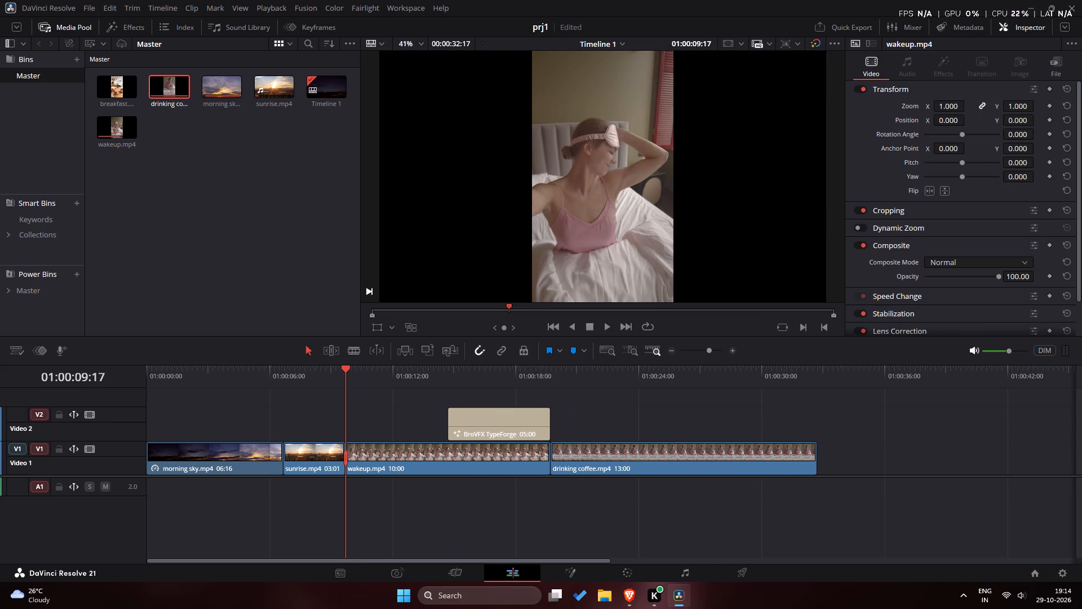
Review wakeup.mp4 with its title through to the start of drinking coffee.mp4.
{"action": "key", "text": "space"}
{"action": "left_click_drag", "start_coordinate": [369, 380], "coordinate": [386, 383]}
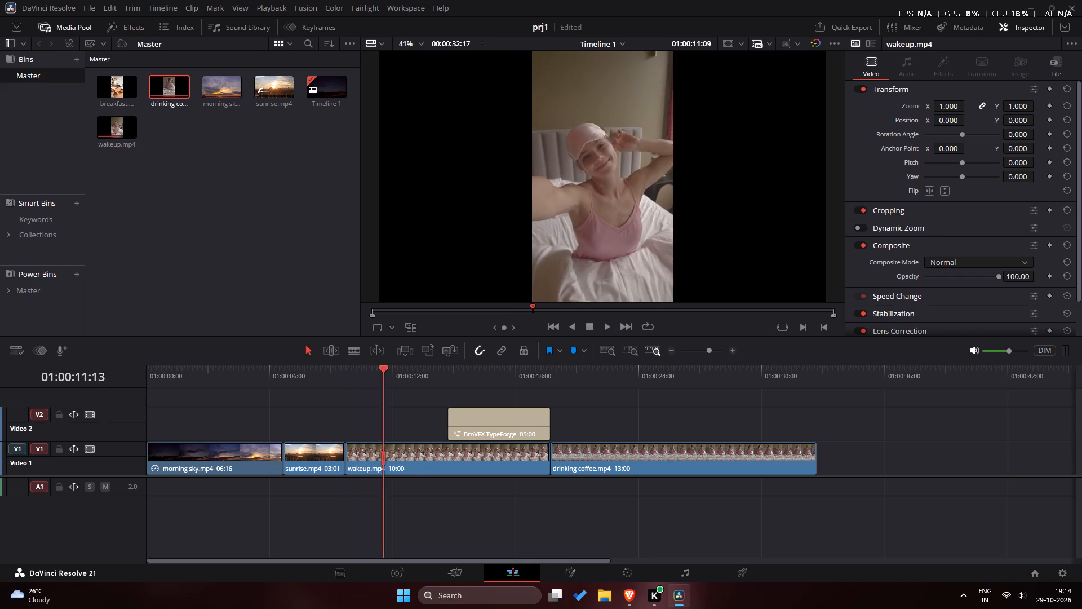
{"action": "left_click_drag", "start_coordinate": [386, 383], "coordinate": [511, 413]}
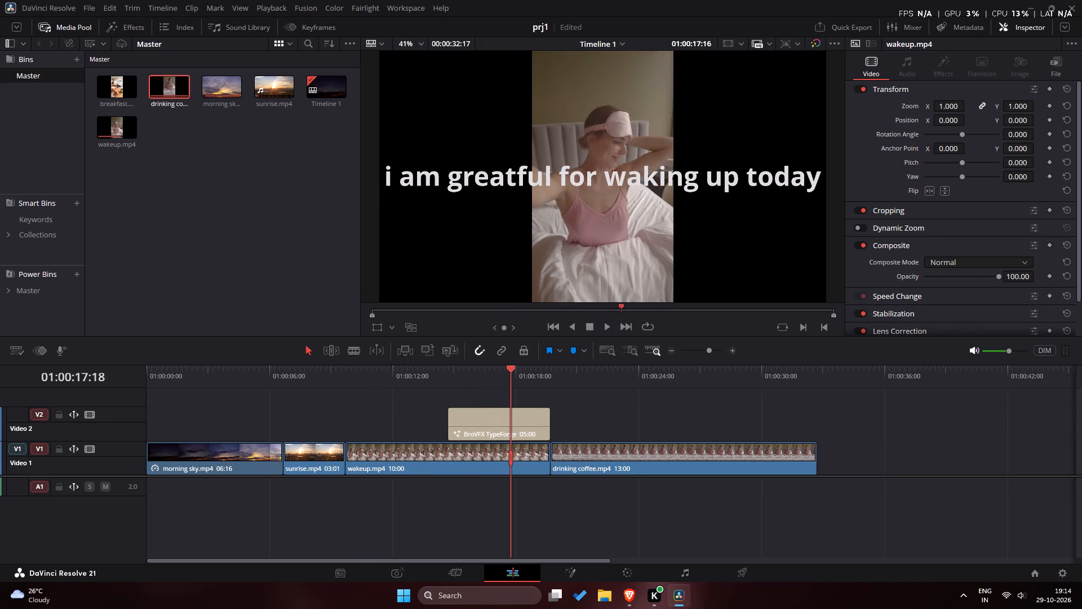
{"action": "left_click_drag", "start_coordinate": [511, 413], "coordinate": [545, 422]}
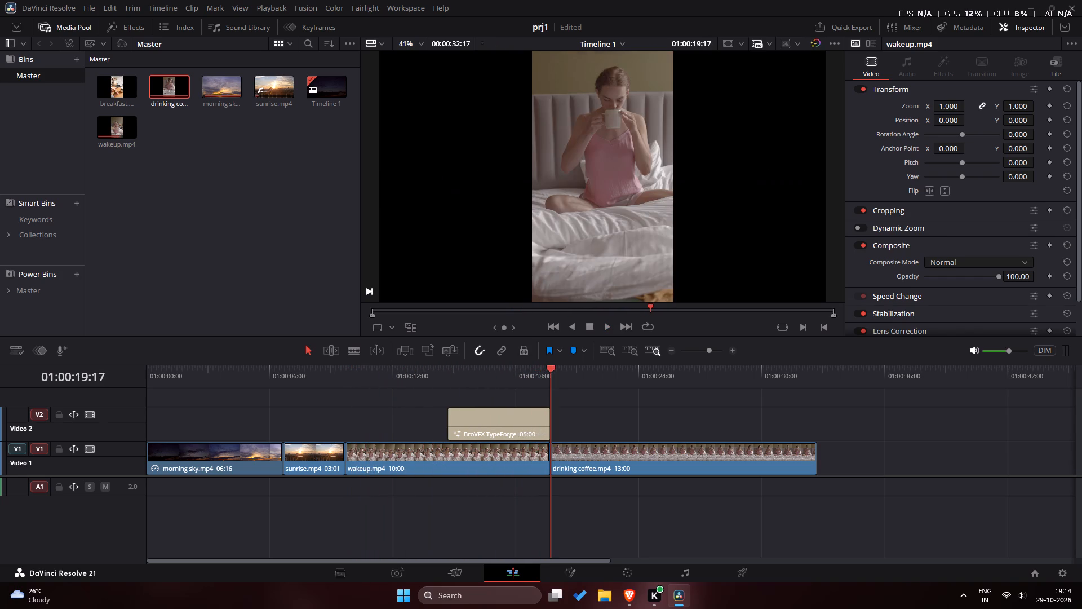
{"action": "left_click_drag", "start_coordinate": [545, 422], "coordinate": [522, 420]}
{"action": "key", "text": "space"}
{"action": "key", "text": "space"}
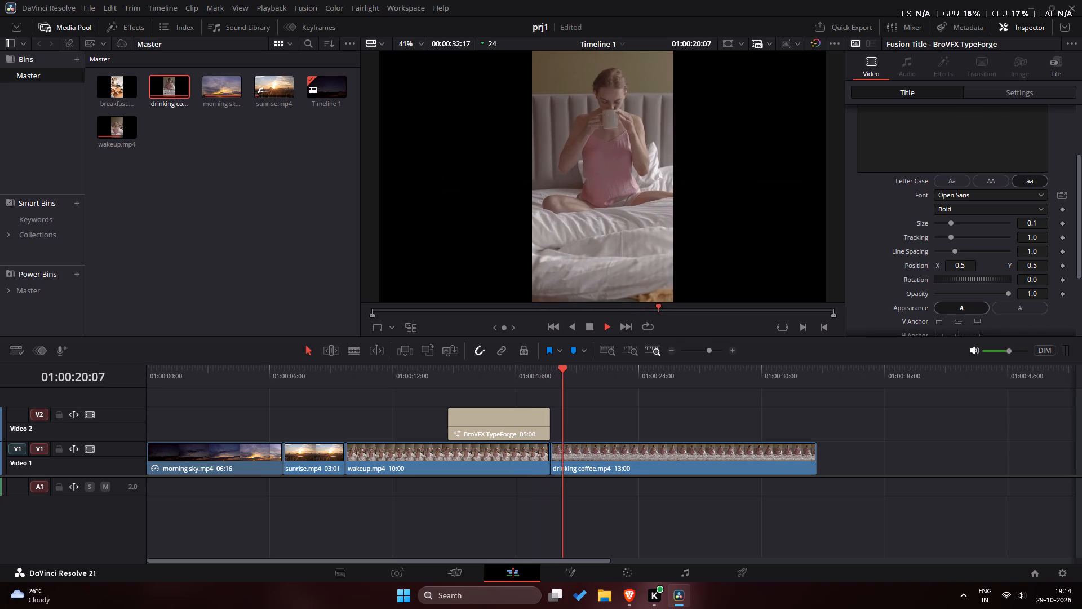
Split drinking coffee.mp4 at 01:00:26:02, then remove the portion before the cut together with the gap it leaves.
{"action": "key", "text": "space"}
{"action": "left_click_drag", "start_coordinate": [582, 377], "coordinate": [690, 420]}
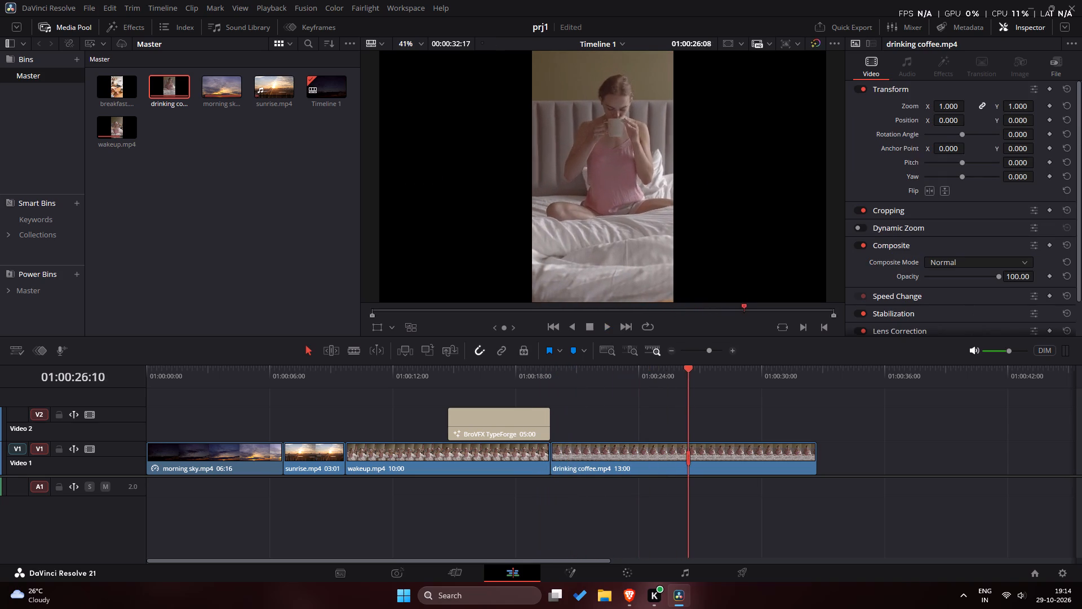
{"action": "left_click_drag", "start_coordinate": [690, 420], "coordinate": [673, 458]}
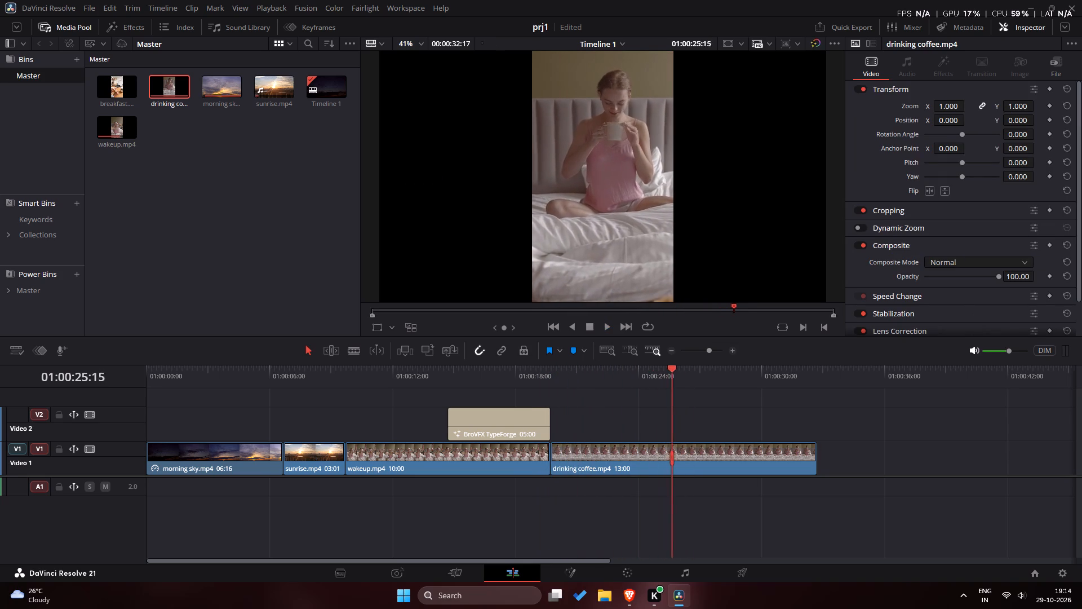
{"action": "left_click_drag", "start_coordinate": [673, 458], "coordinate": [755, 467]}
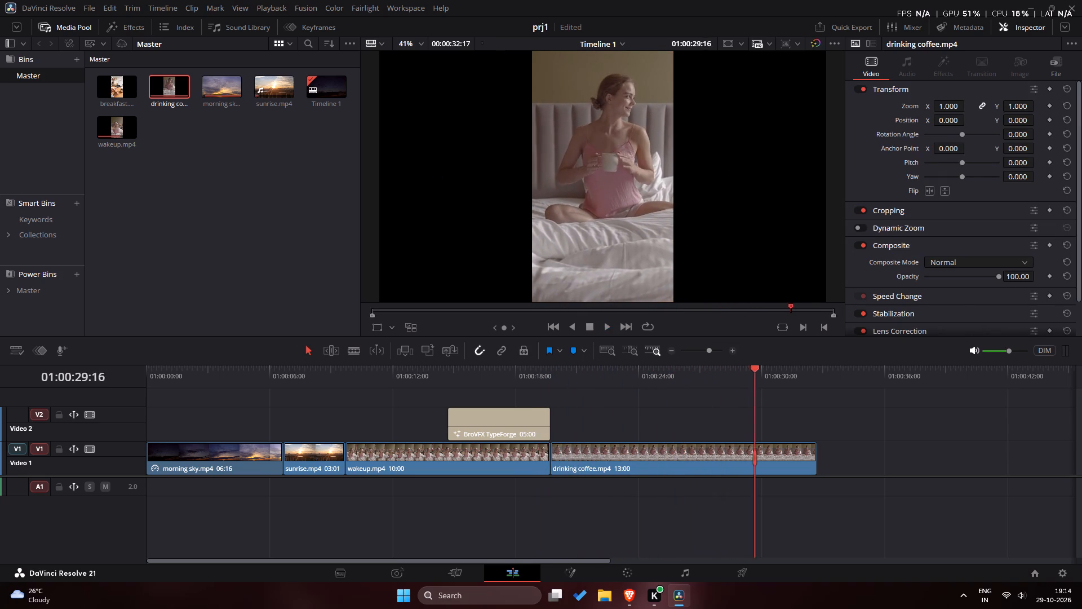
{"action": "left_click_drag", "start_coordinate": [755, 467], "coordinate": [614, 462]}
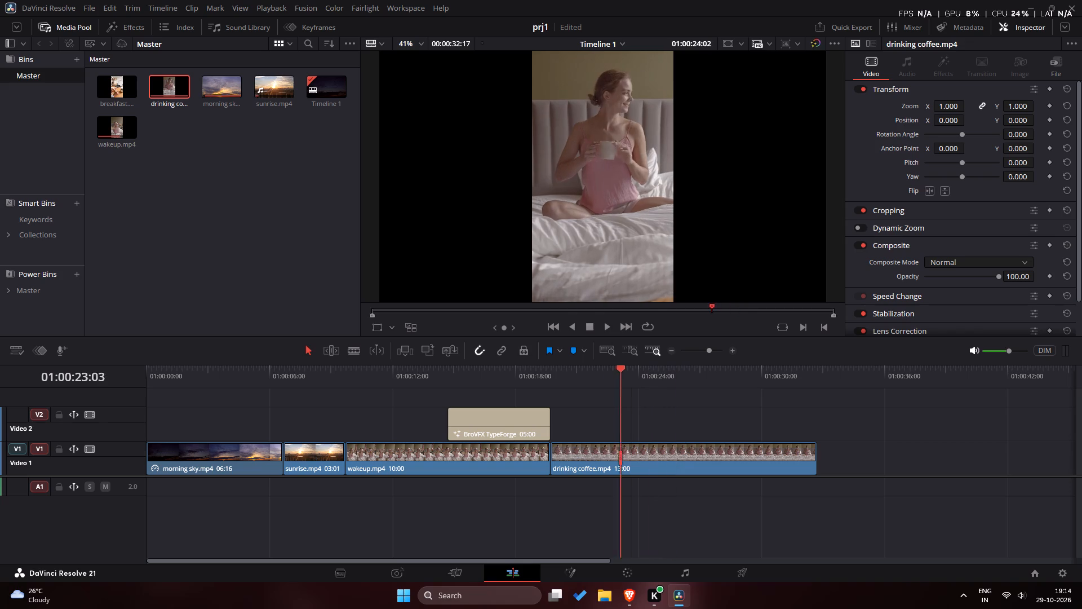
{"action": "left_click_drag", "start_coordinate": [614, 462], "coordinate": [694, 477]}
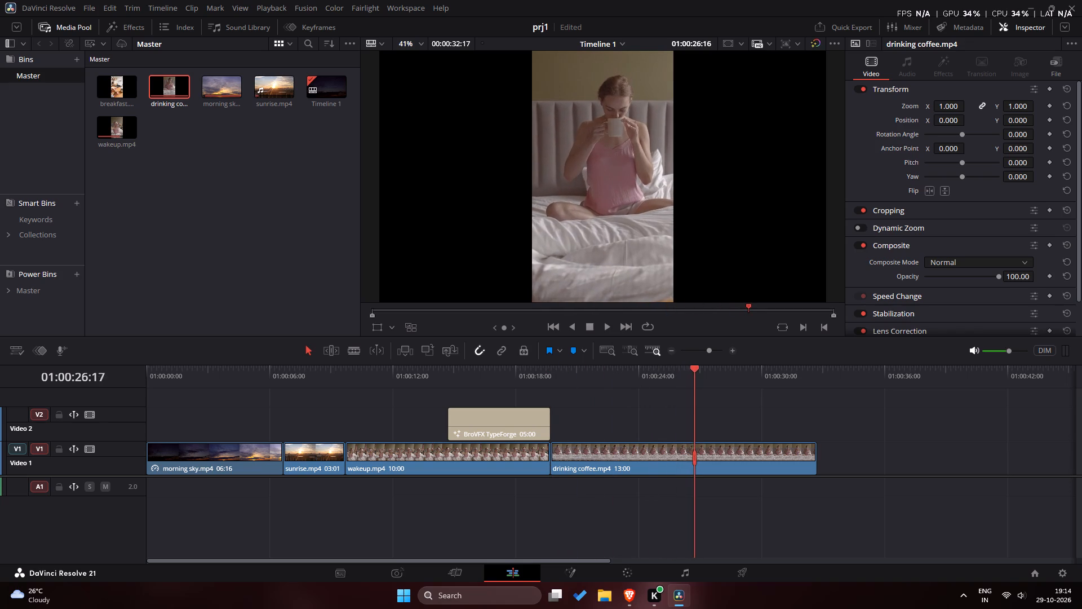
{"action": "left_click_drag", "start_coordinate": [694, 477], "coordinate": [682, 476]}
{"action": "left_click", "coordinate": [711, 457]}
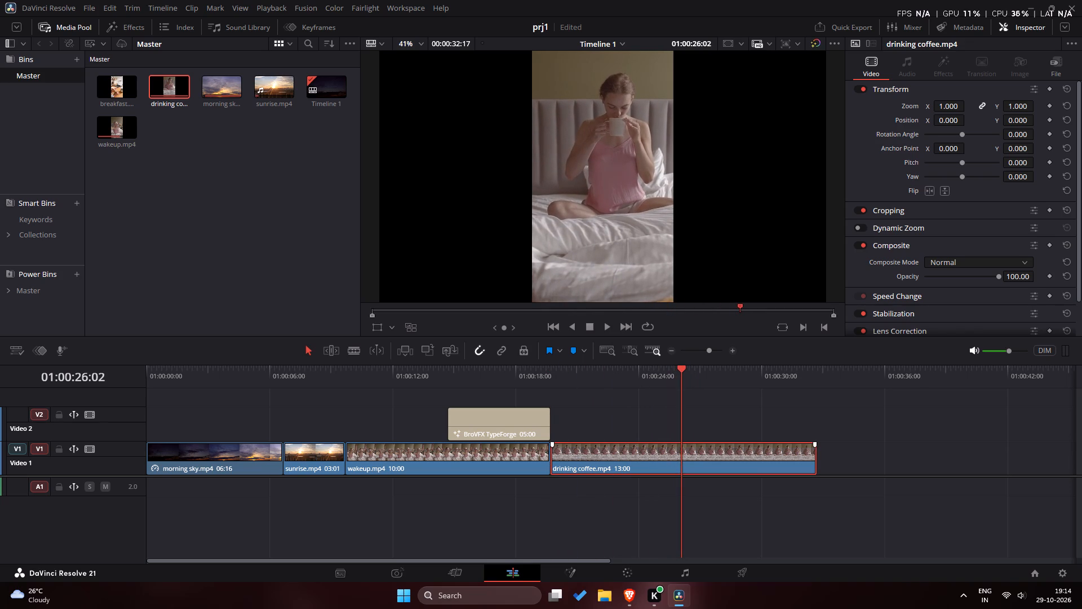
{"action": "key", "text": "ctrl+b"}
{"action": "left_click", "coordinate": [631, 451]}
{"action": "key", "text": "BackSpace"}
{"action": "left_click", "coordinate": [635, 452]}
{"action": "key", "text": "BackSpace"}
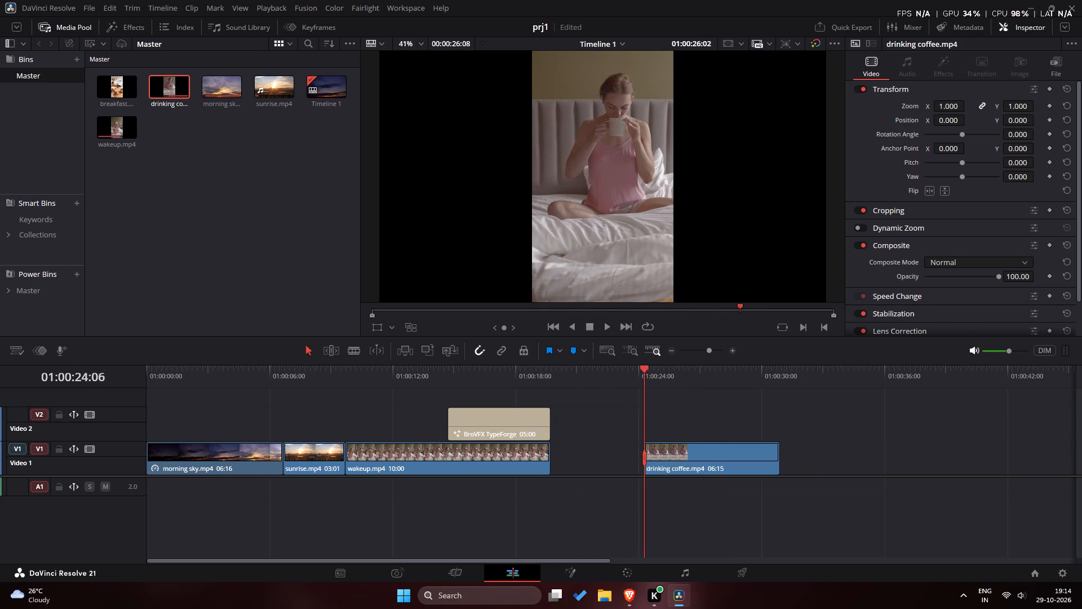
Add breakfast.mp4 to Video 1 directly after the shortened drinking coffee.mp4 clip.
{"action": "left_click_drag", "start_coordinate": [114, 83], "coordinate": [489, 271]}
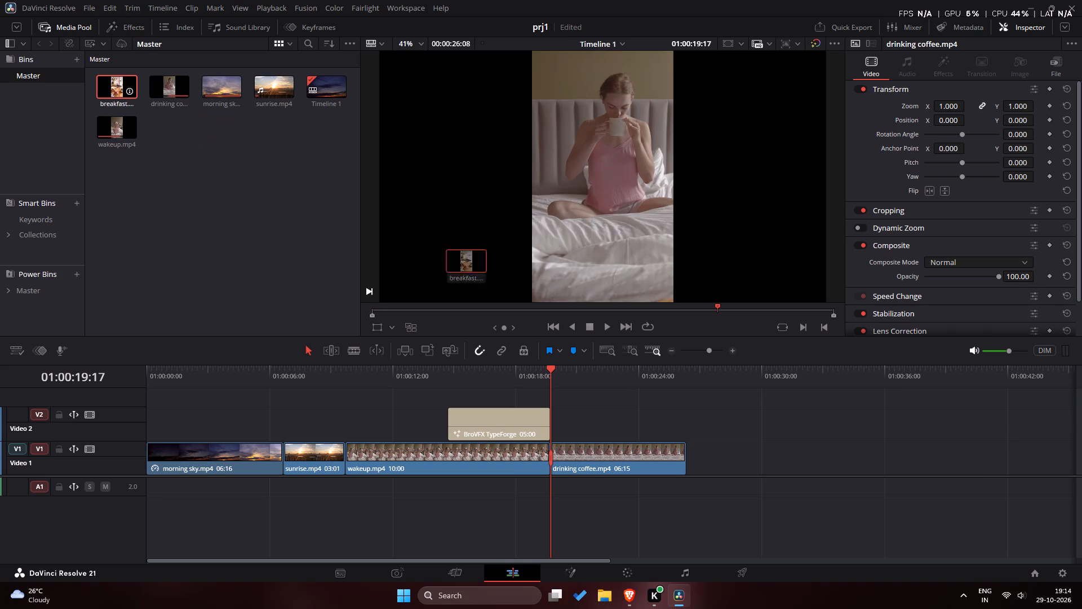
{"action": "left_click_drag", "start_coordinate": [489, 271], "coordinate": [691, 474]}
{"action": "left_click", "coordinate": [684, 519]}
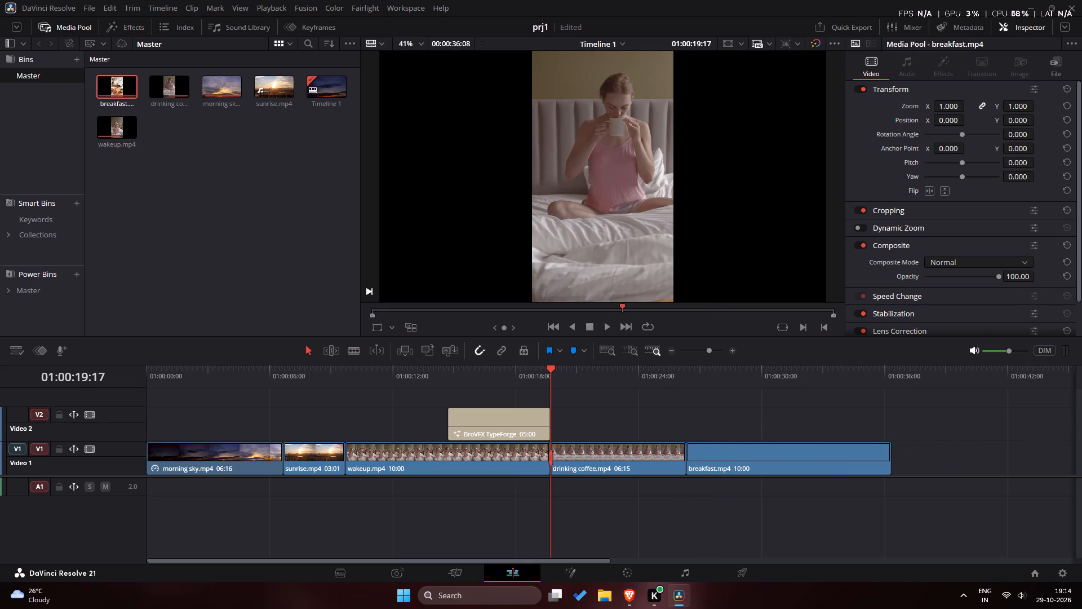
Play the end of drinking coffee.mp4 and all of breakfast.mp4 to find where breakfast.mp4 should end.
{"action": "key", "text": "space"}
{"action": "left_click_drag", "start_coordinate": [549, 376], "coordinate": [680, 418]}
{"action": "key", "text": "space"}
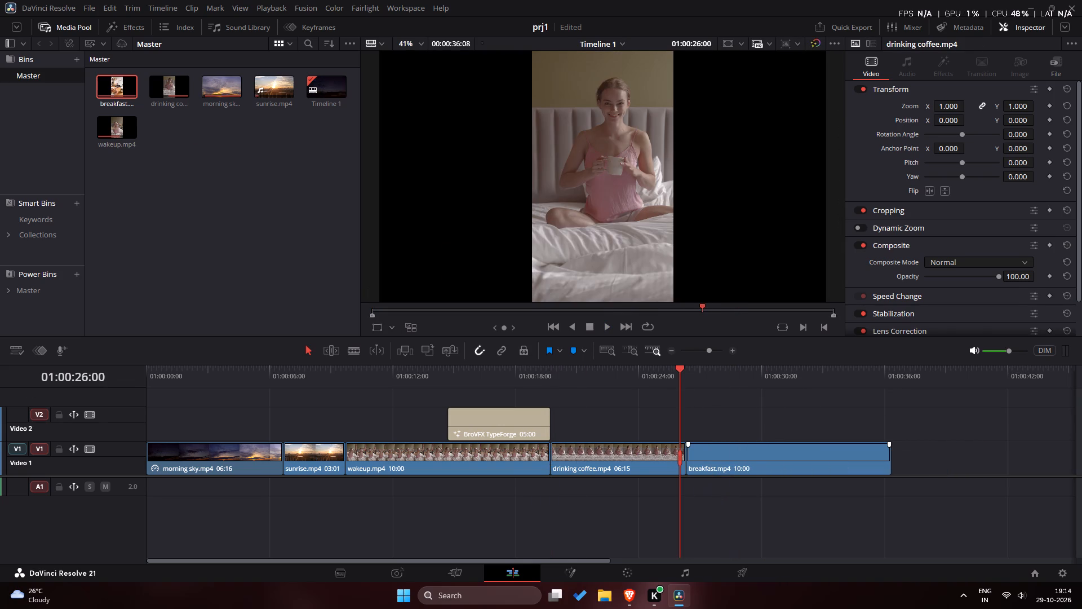
{"action": "key", "text": "space"}
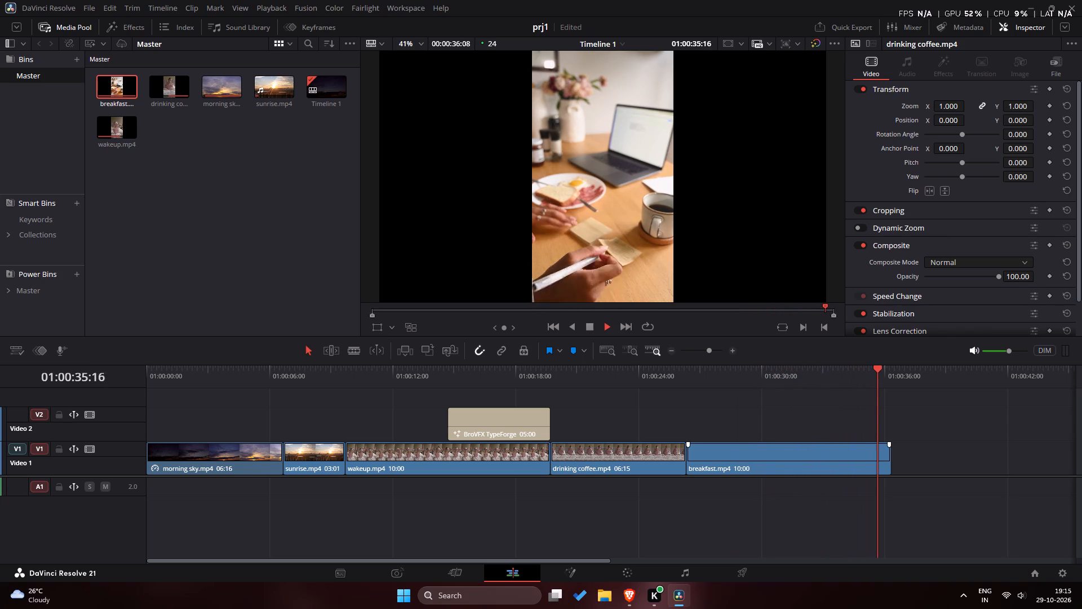
{"action": "key", "text": "space"}
{"action": "left_click_drag", "start_coordinate": [873, 372], "coordinate": [708, 385]}
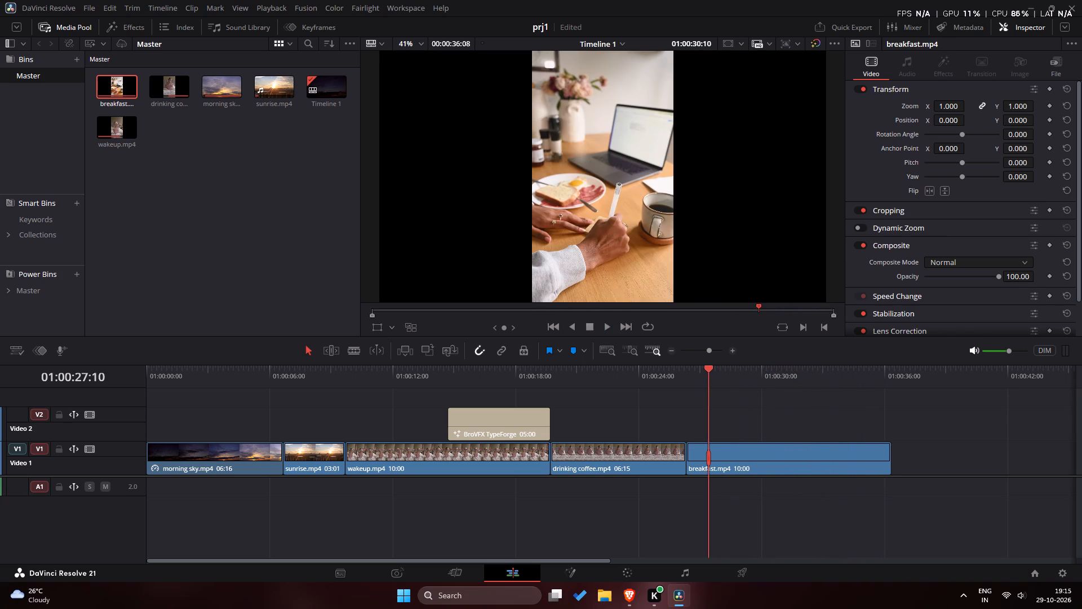
{"action": "left_click_drag", "start_coordinate": [708, 385], "coordinate": [712, 409]}
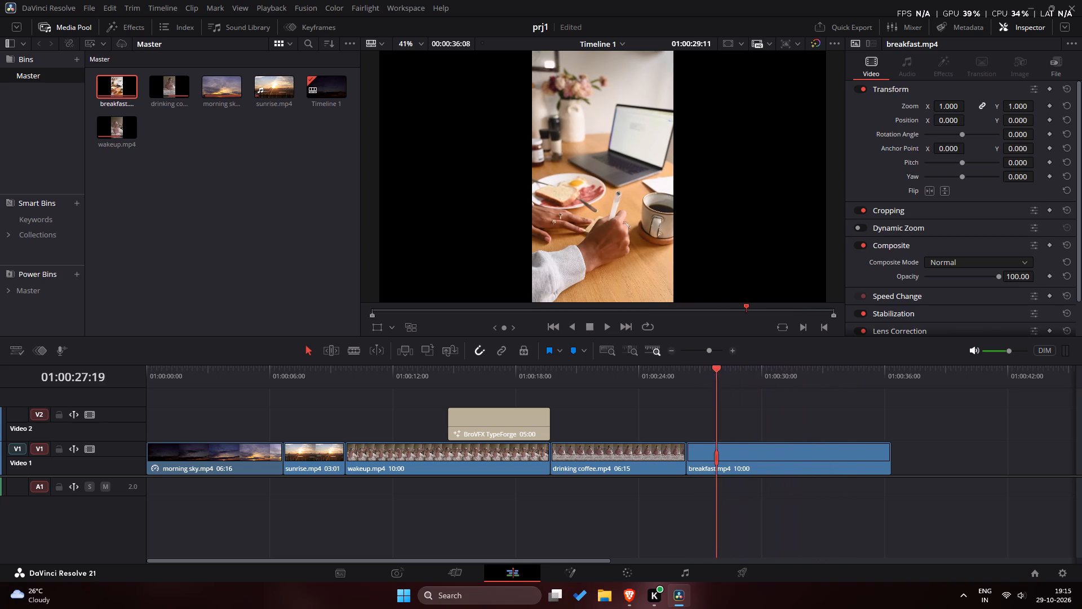
{"action": "left_click_drag", "start_coordinate": [712, 409], "coordinate": [687, 407]}
{"action": "key", "text": "space"}
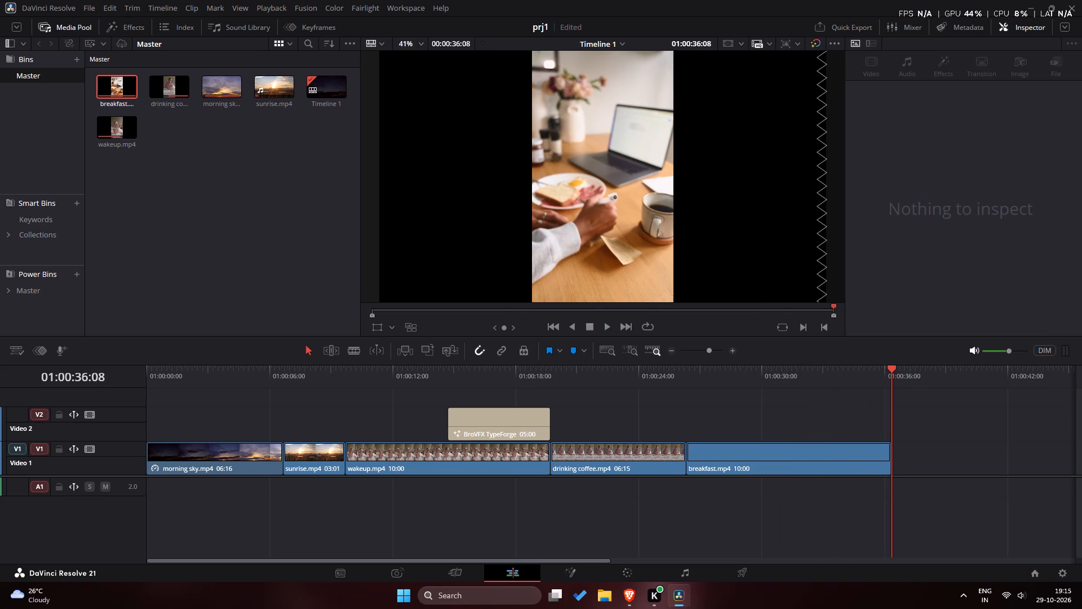
Split breakfast.mp4 at 01:00:35:09 and delete the portion after the cut.
{"action": "left_click_drag", "start_coordinate": [888, 382], "coordinate": [871, 382]}
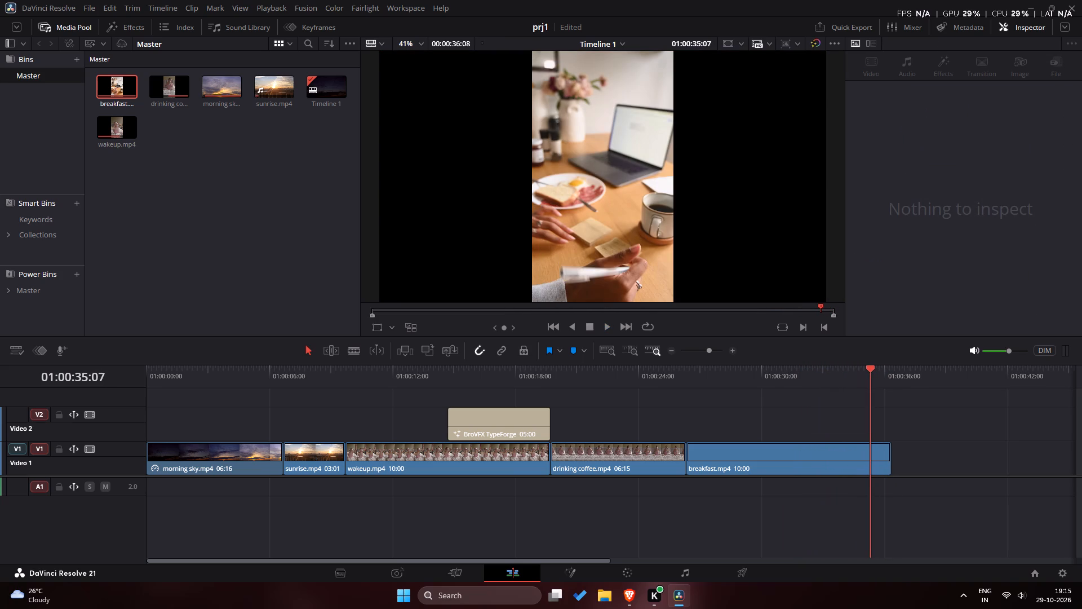
{"action": "left_click_drag", "start_coordinate": [871, 382], "coordinate": [872, 382]}
{"action": "left_click", "coordinate": [888, 461]}
{"action": "left_click", "coordinate": [880, 459]}
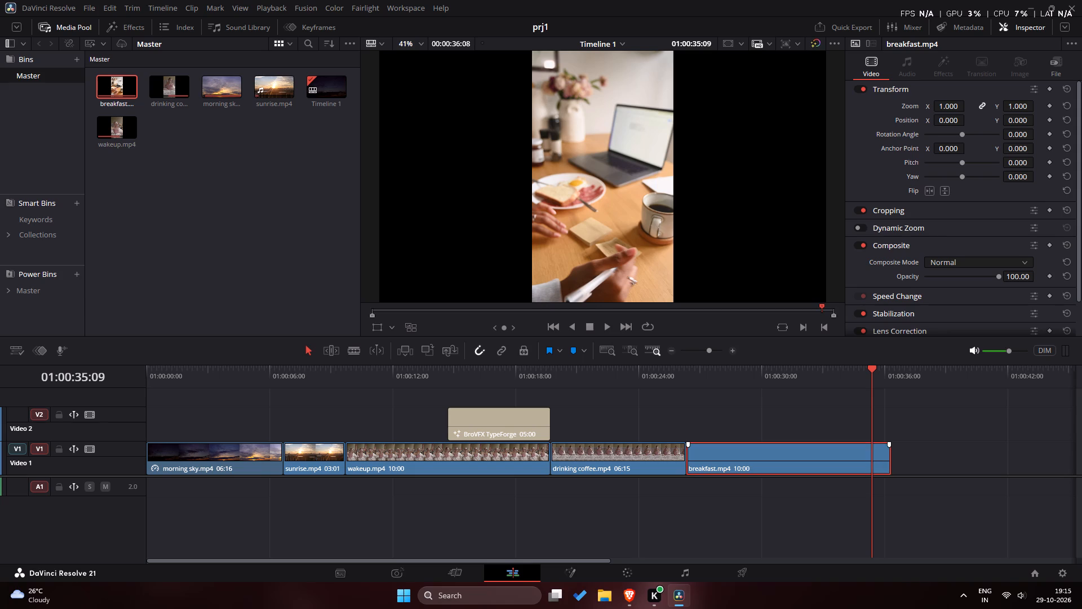
{"action": "key", "text": "ctrl+b"}
{"action": "left_click", "coordinate": [880, 459]}
{"action": "key", "text": "BackSpace"}
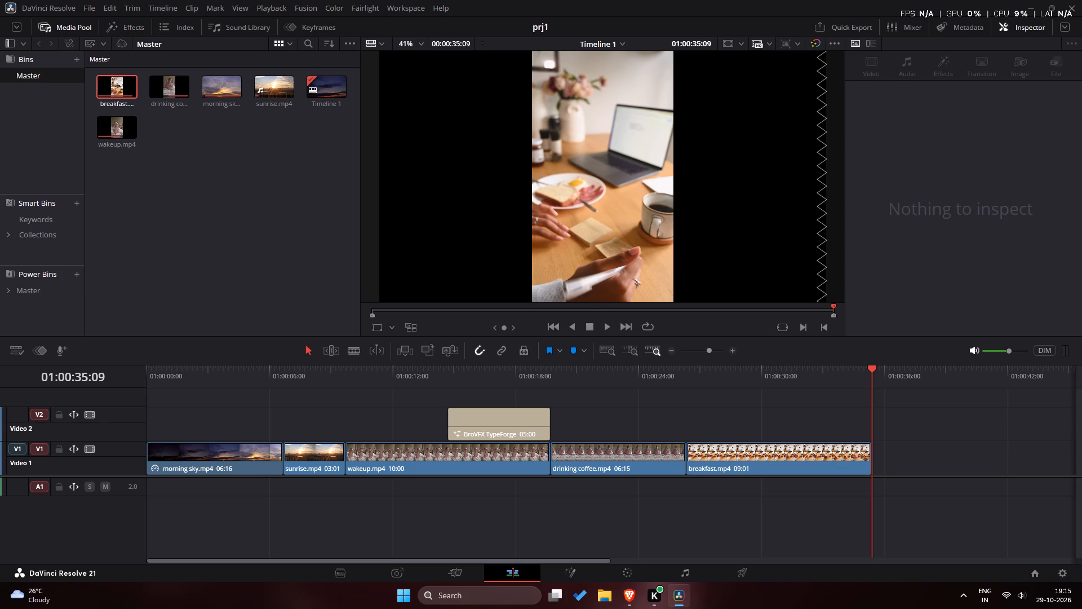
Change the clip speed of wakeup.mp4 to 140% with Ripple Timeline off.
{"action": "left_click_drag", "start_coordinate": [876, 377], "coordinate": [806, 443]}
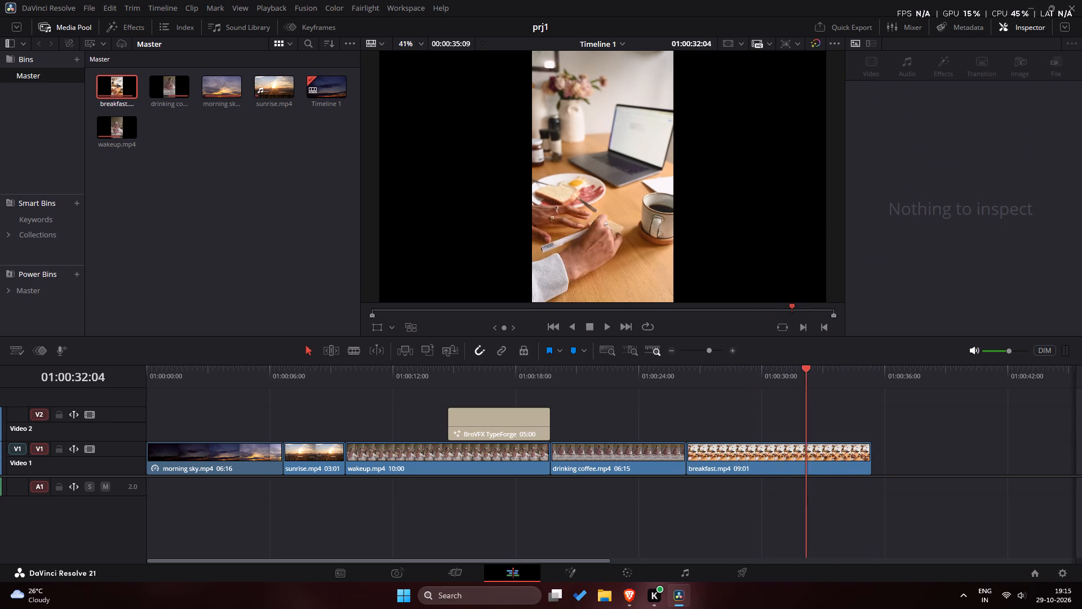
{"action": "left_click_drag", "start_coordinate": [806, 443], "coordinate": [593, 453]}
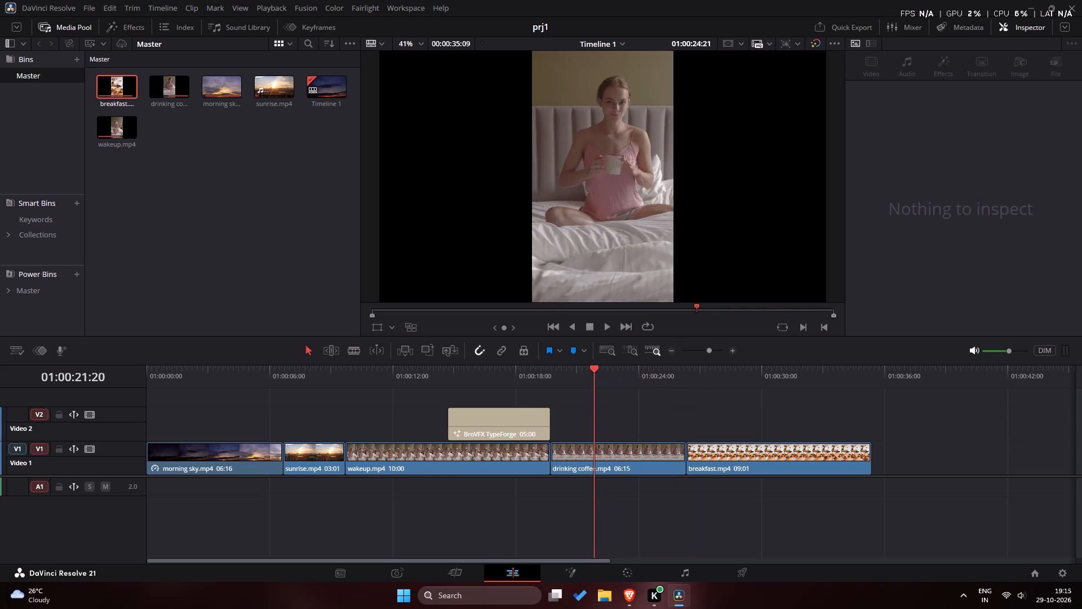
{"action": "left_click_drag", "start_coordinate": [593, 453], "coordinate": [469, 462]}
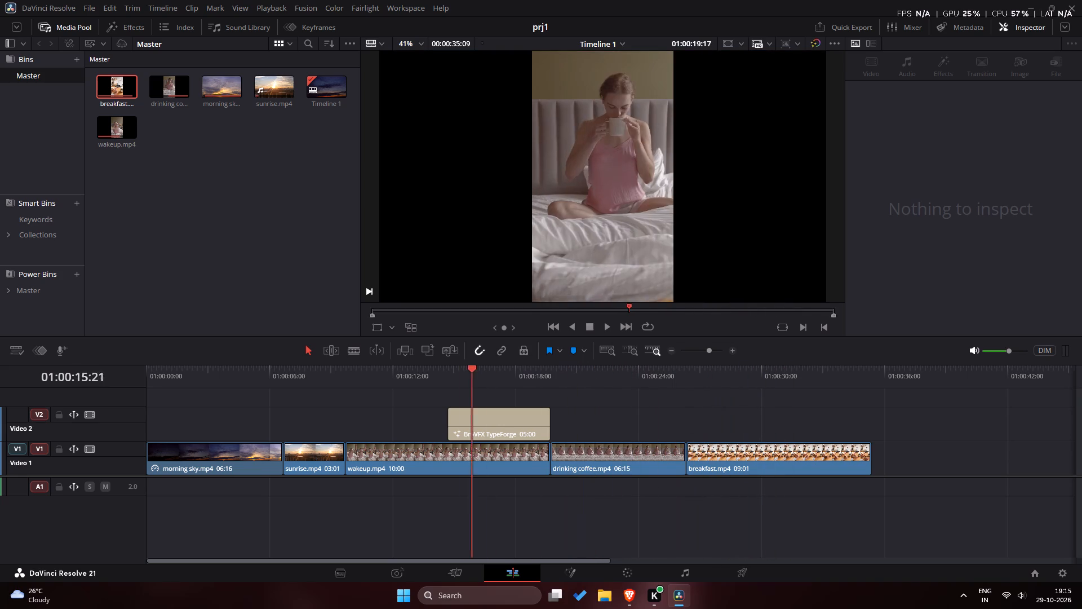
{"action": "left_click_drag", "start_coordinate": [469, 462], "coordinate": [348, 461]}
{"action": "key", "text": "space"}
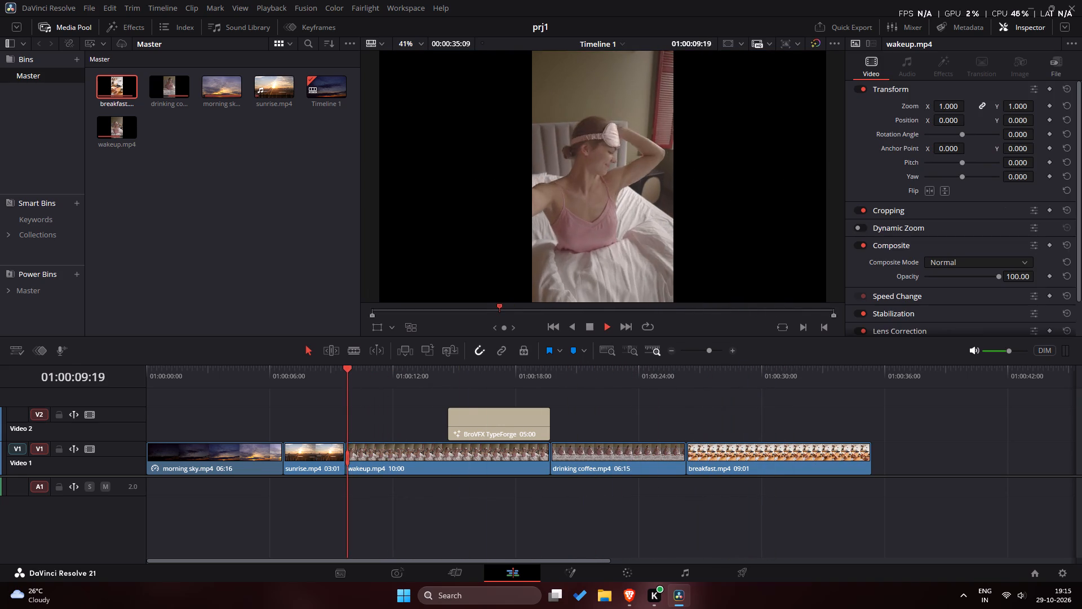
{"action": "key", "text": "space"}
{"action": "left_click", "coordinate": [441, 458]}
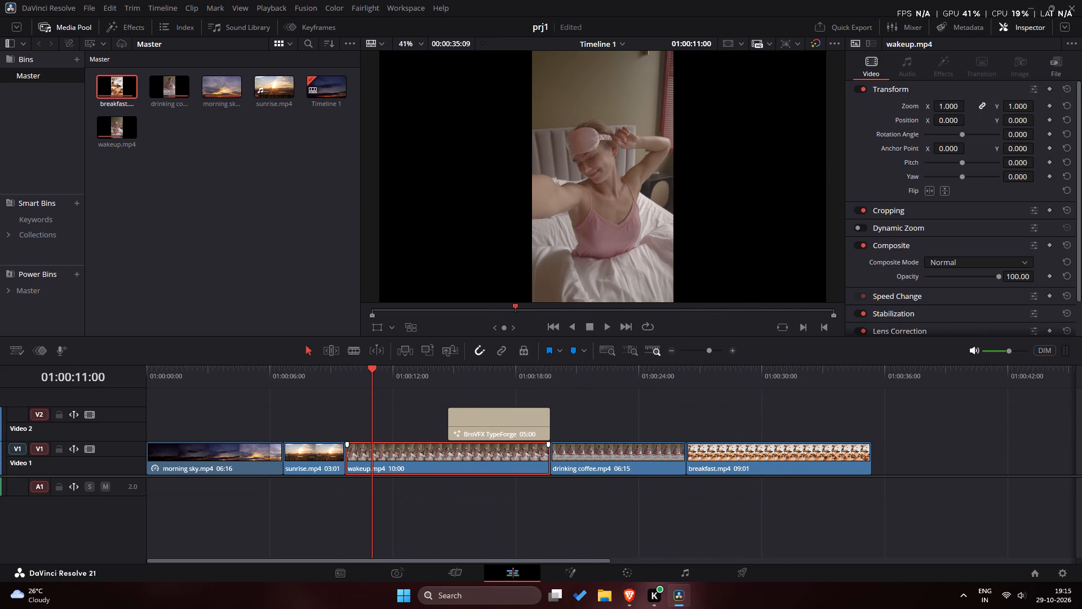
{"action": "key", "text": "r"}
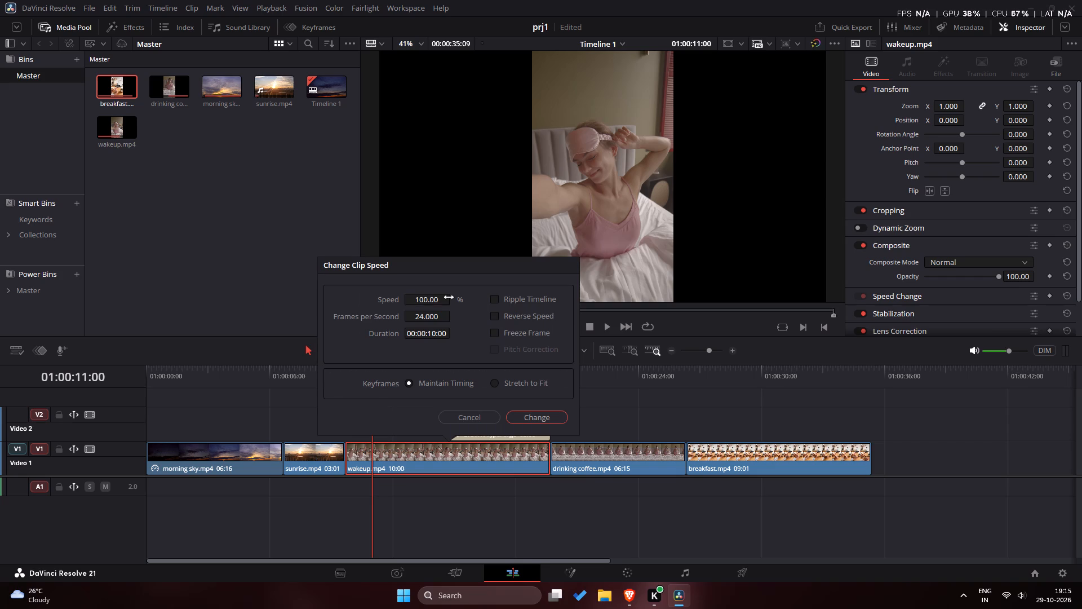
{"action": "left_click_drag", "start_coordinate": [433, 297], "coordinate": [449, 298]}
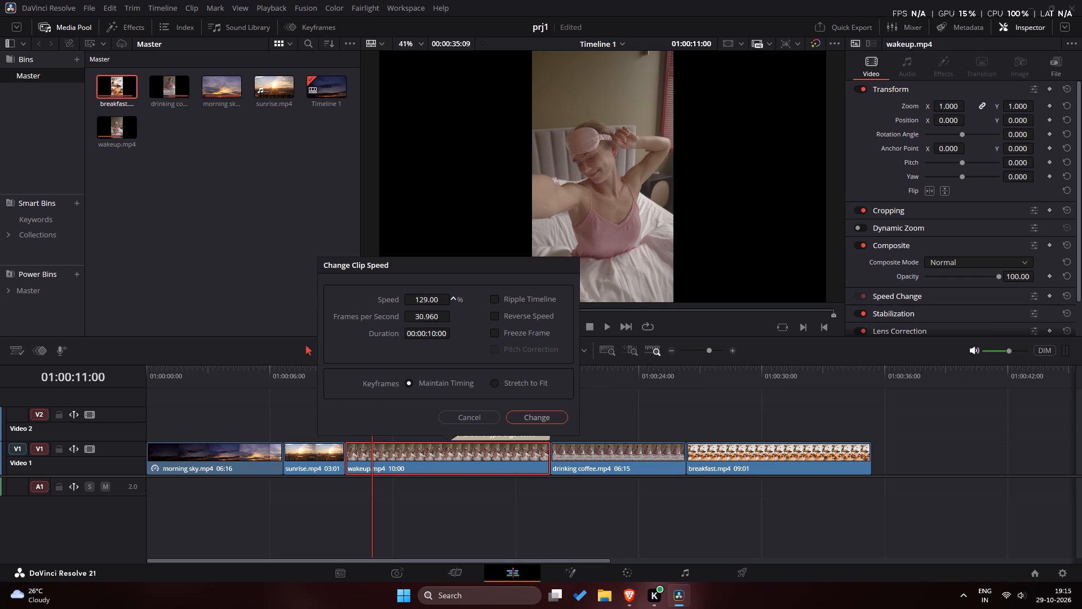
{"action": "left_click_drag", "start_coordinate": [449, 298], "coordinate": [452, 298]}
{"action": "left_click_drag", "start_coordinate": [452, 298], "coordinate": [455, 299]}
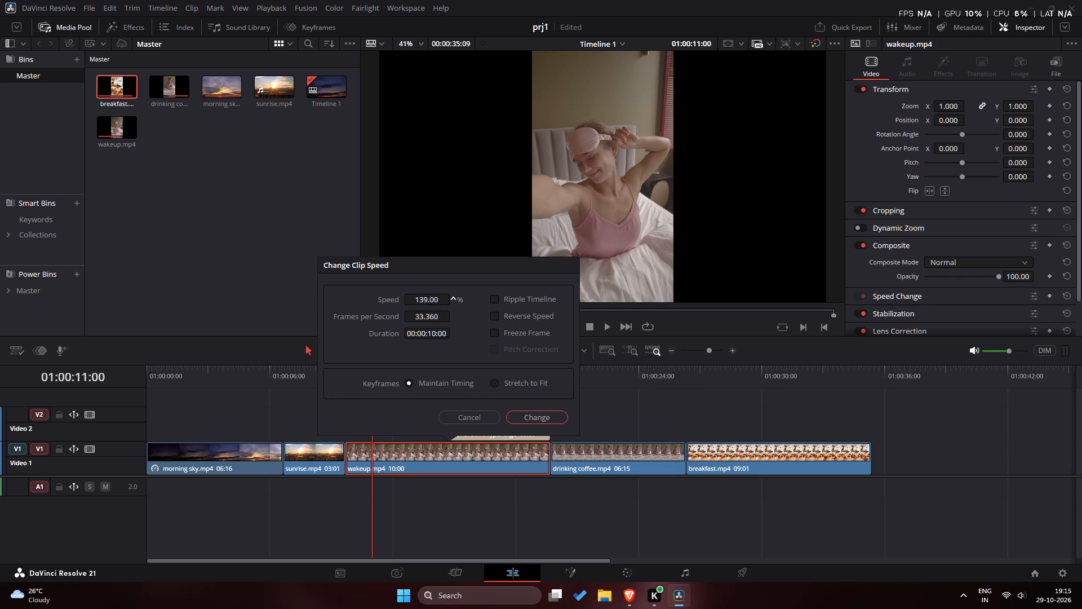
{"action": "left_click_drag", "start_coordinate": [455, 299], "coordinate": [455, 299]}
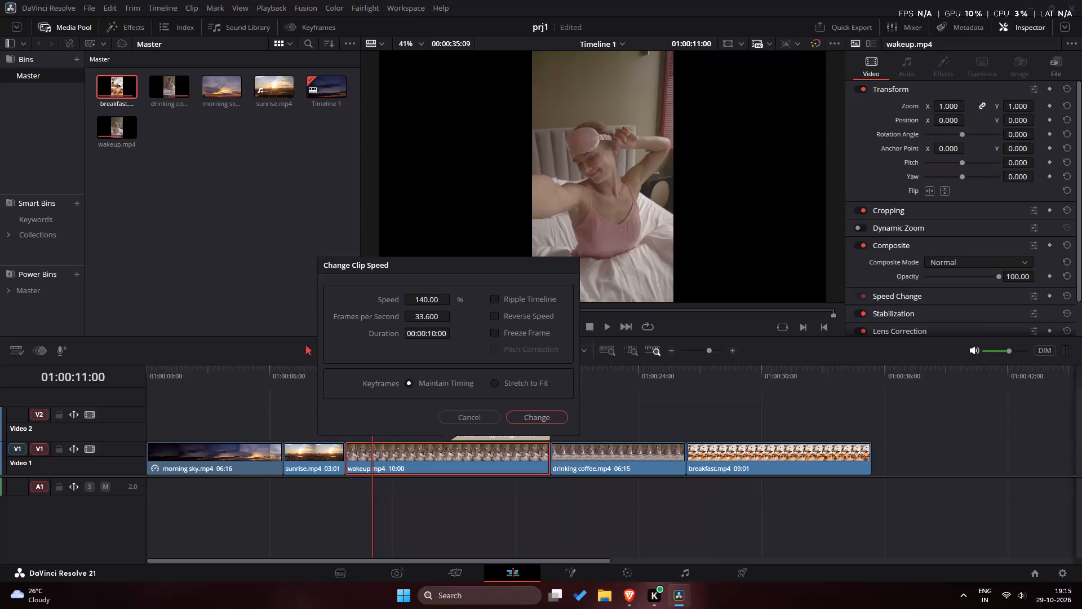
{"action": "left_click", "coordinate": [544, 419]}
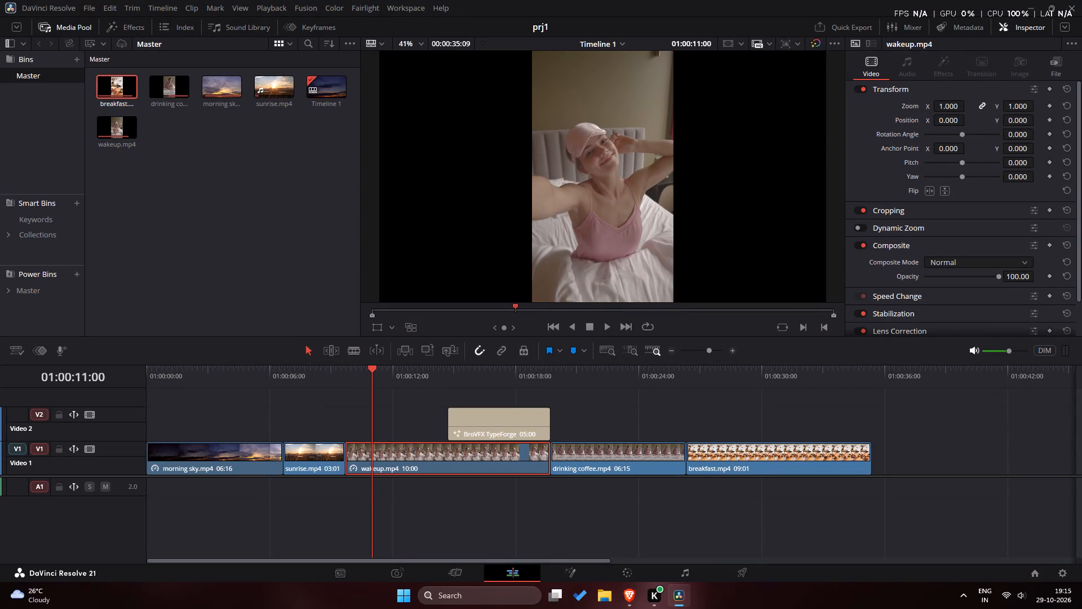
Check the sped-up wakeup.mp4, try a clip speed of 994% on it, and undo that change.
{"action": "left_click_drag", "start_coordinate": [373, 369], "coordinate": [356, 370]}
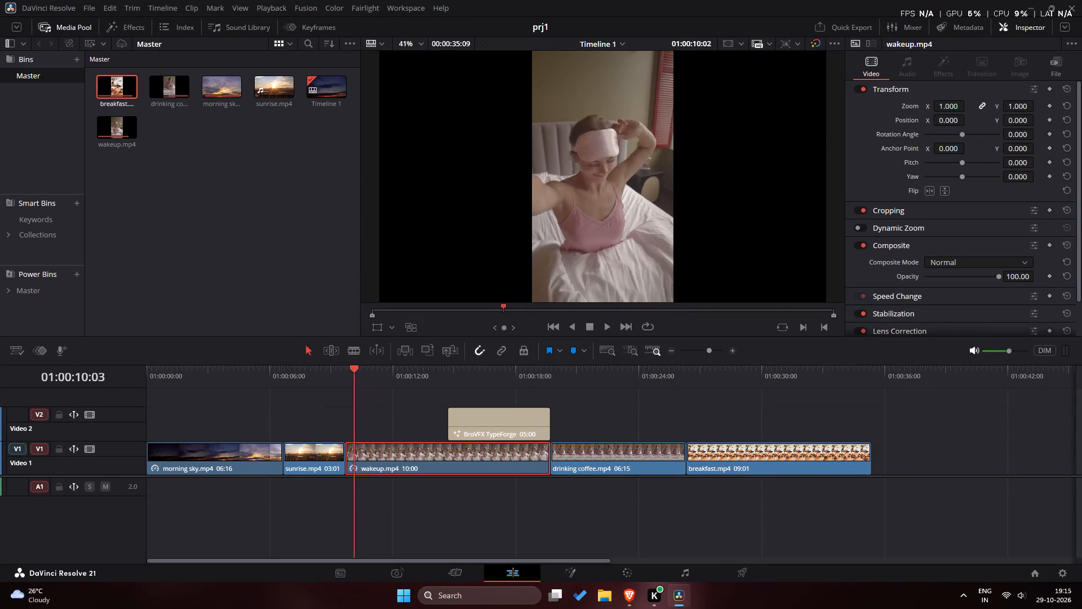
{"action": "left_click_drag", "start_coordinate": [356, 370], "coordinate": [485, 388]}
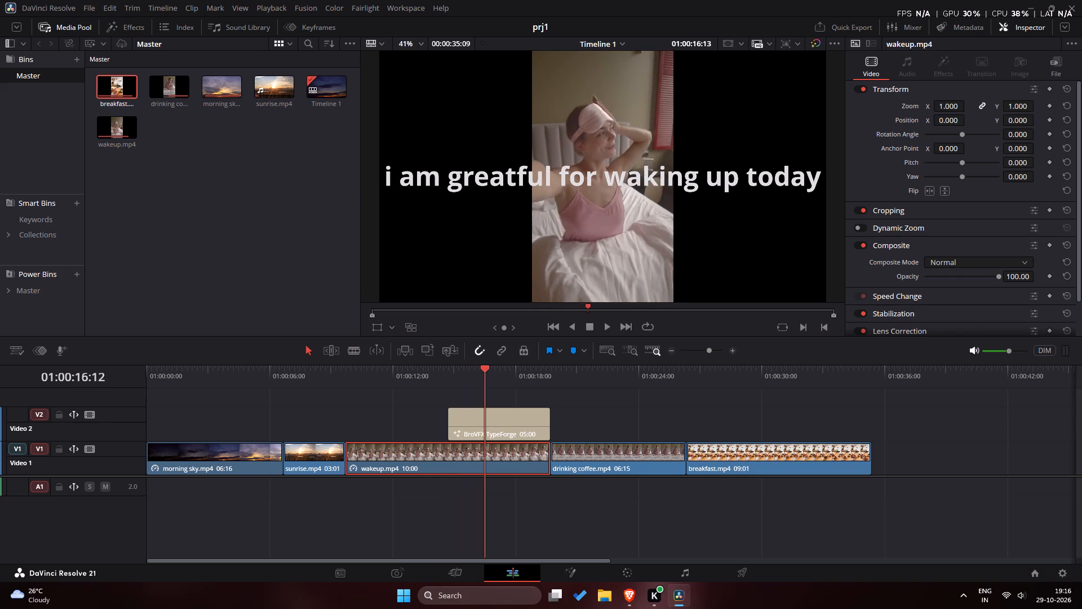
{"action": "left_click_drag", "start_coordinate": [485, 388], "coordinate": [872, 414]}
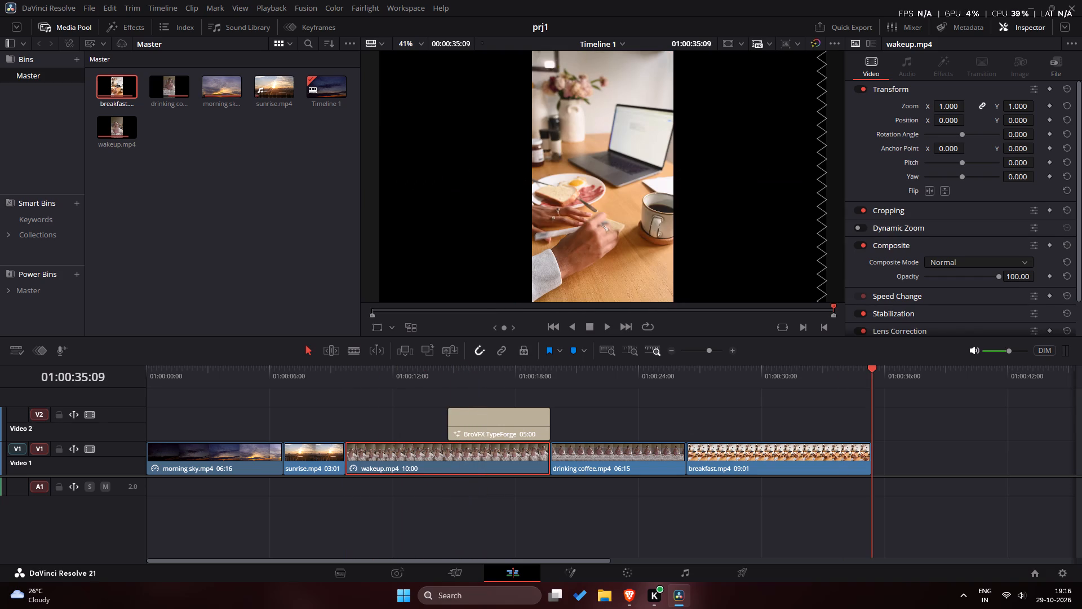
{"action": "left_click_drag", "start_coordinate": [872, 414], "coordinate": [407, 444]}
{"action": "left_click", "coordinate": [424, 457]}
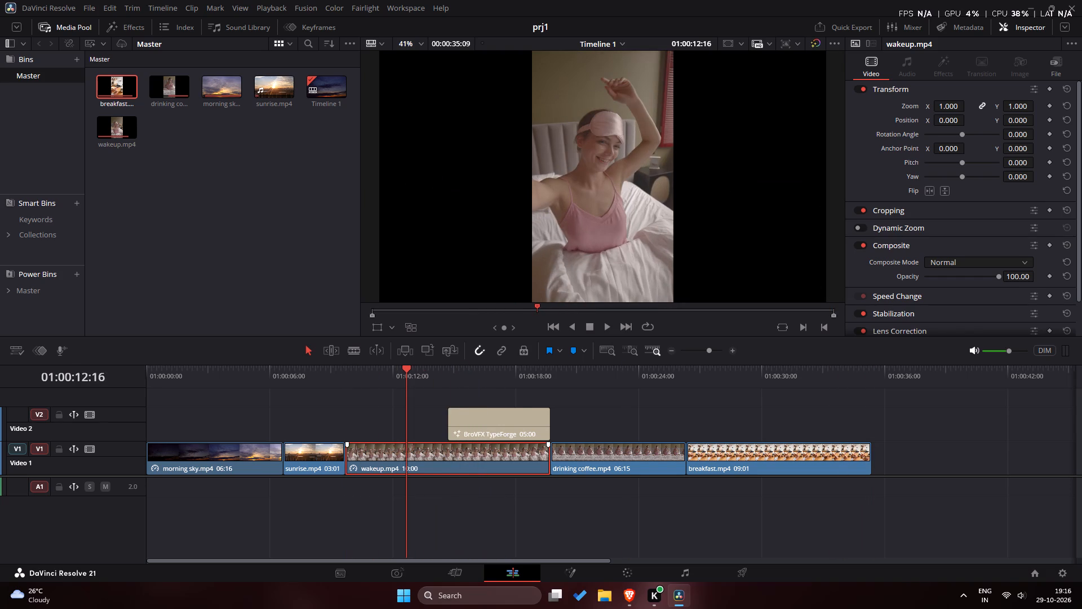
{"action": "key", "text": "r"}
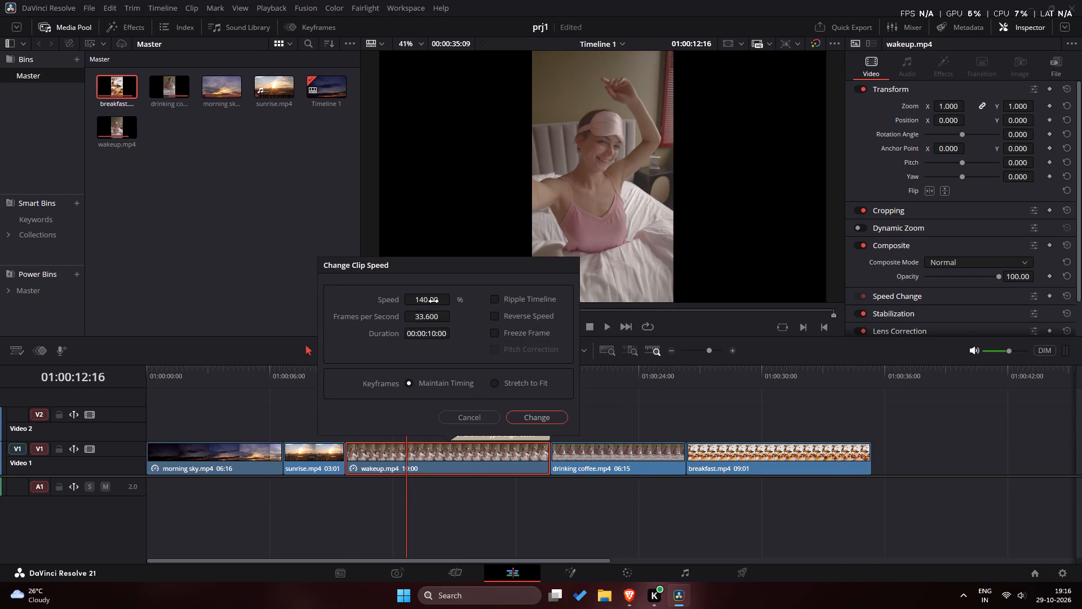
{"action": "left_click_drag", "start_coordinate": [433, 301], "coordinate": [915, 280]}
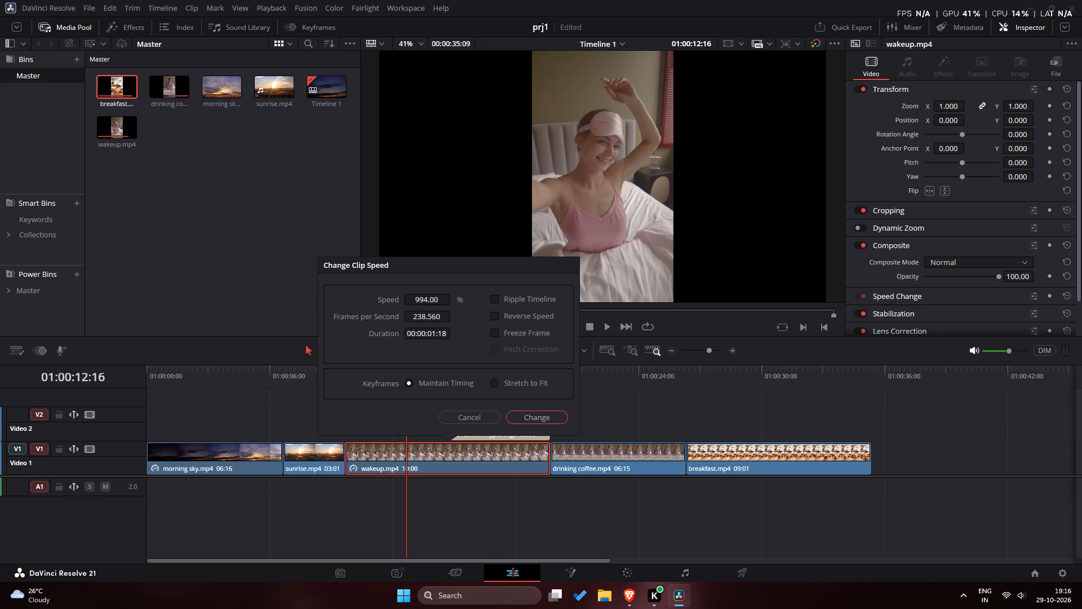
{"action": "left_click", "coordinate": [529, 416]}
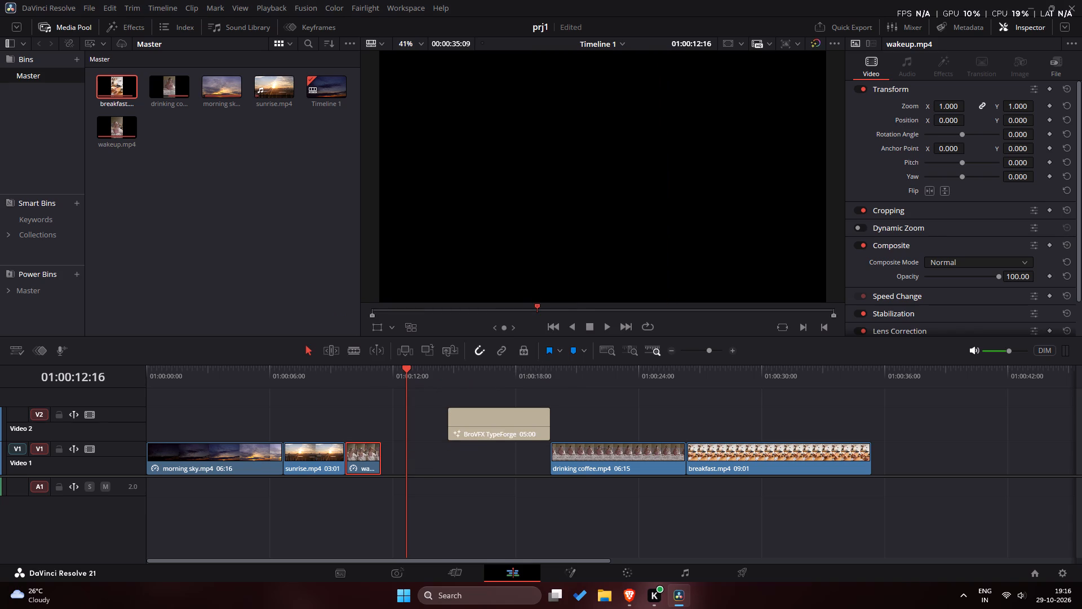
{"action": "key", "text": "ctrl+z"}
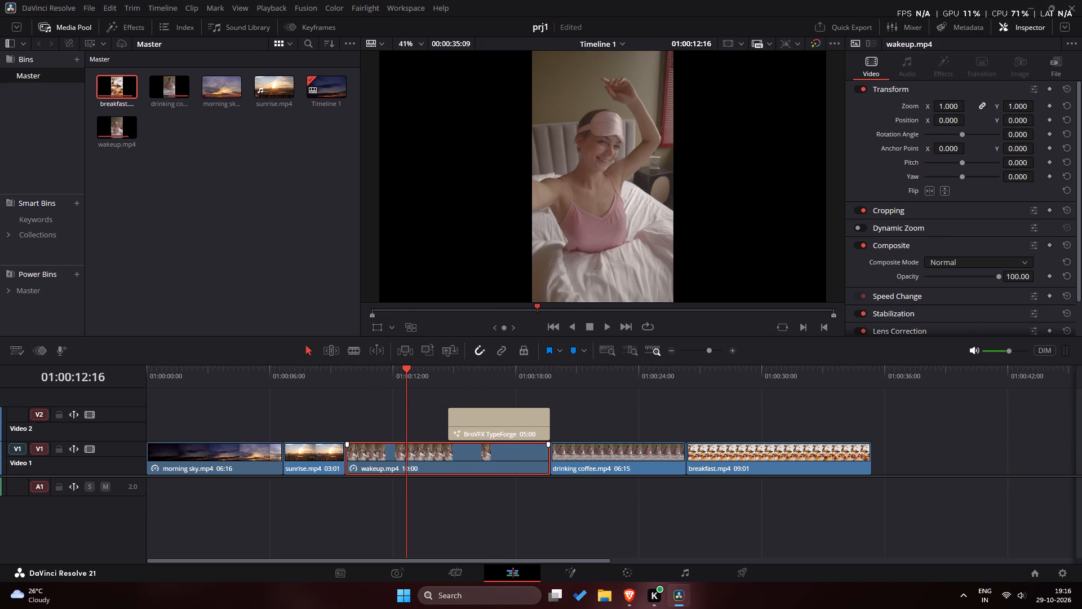
Set the clip speed of wakeup.mp4 to 228% and play it back from the clip's start.
{"action": "key", "text": "r"}
{"action": "left_click_drag", "start_coordinate": [429, 305], "coordinate": [460, 304]}
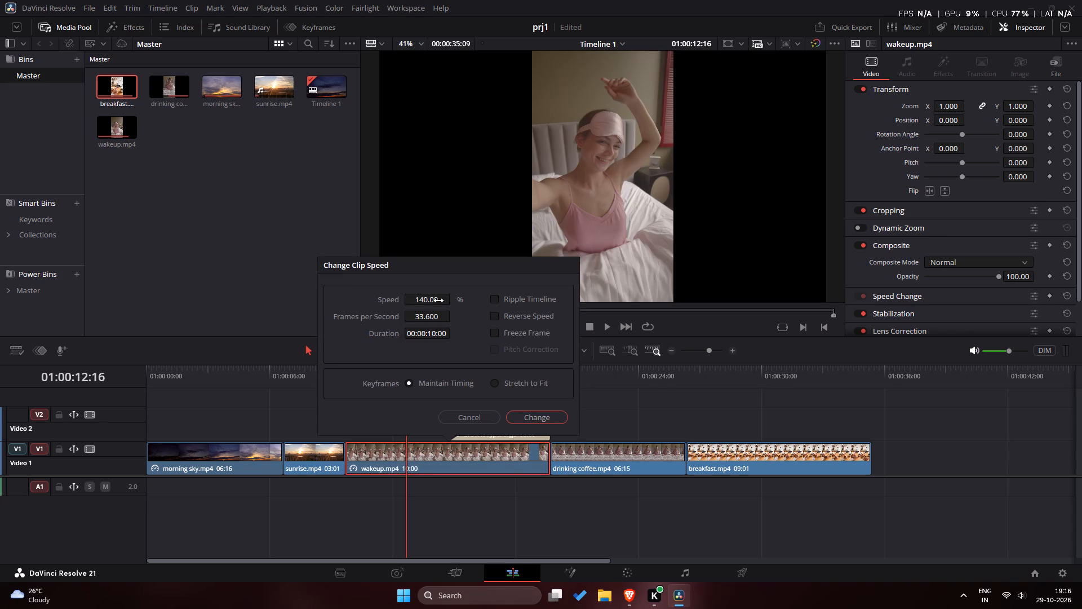
{"action": "left_click_drag", "start_coordinate": [431, 299], "coordinate": [481, 301]}
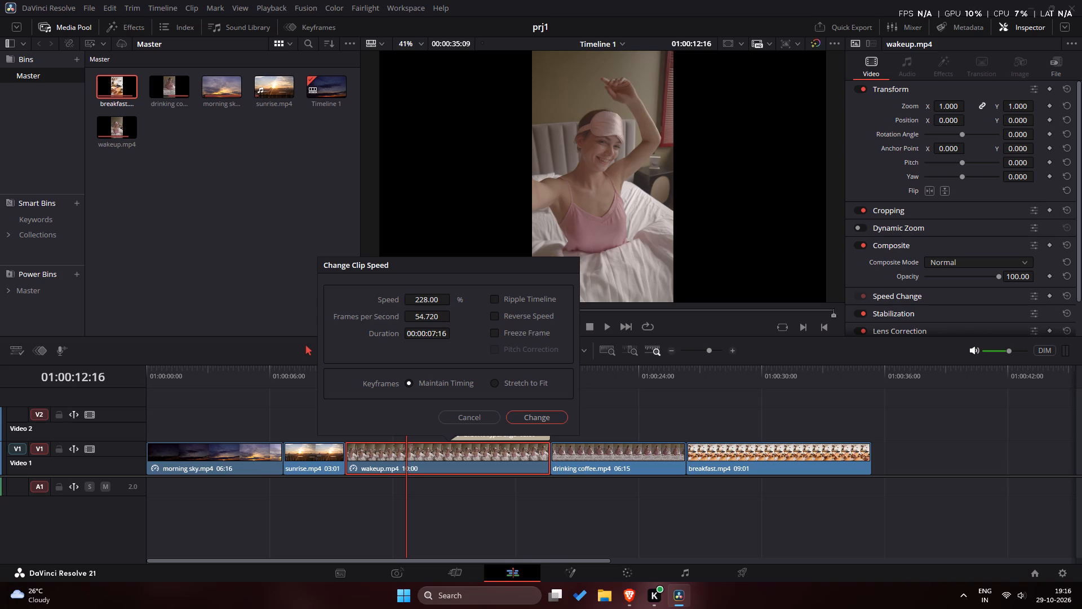
{"action": "left_click", "coordinate": [526, 411]}
{"action": "left_click_drag", "start_coordinate": [401, 379], "coordinate": [343, 372]}
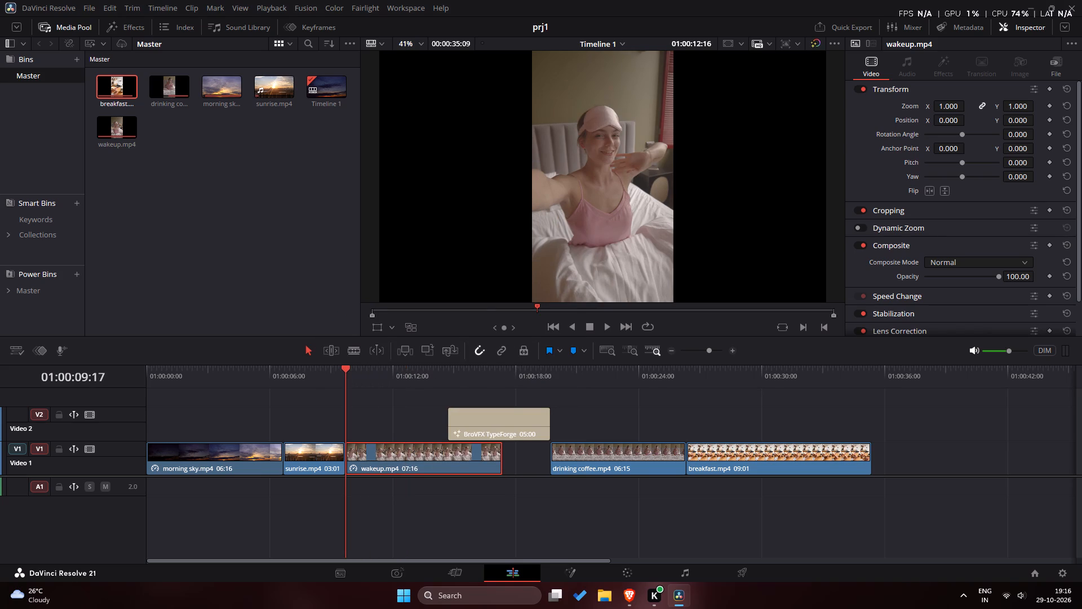
{"action": "key", "text": "space"}
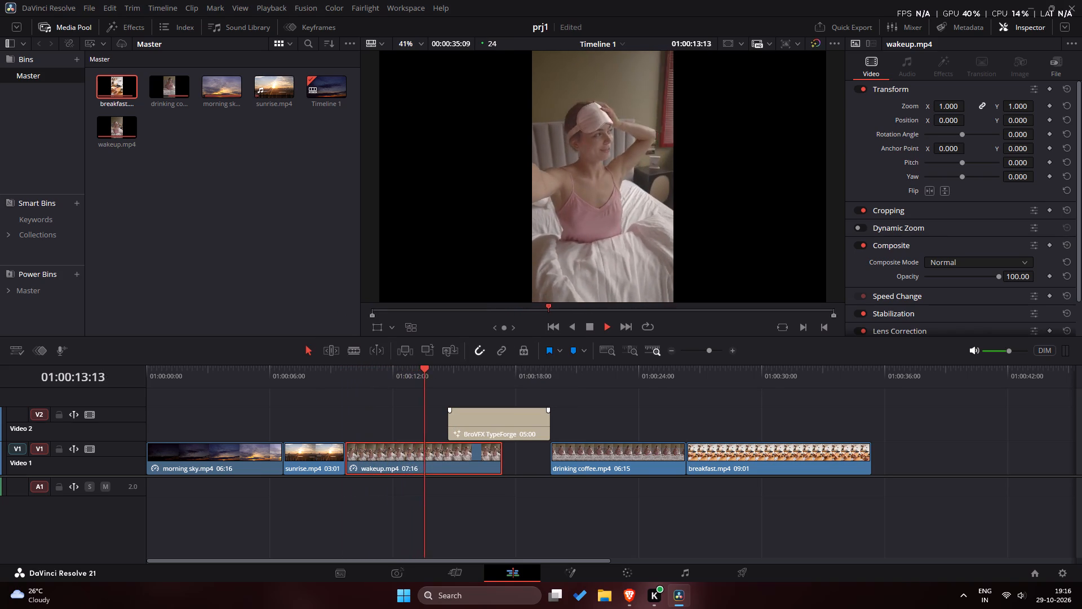
Lower the clip speed of wakeup.mp4 and replay the clip from about 01:00:12:02.
{"action": "key", "text": "r"}
{"action": "left_click_drag", "start_coordinate": [409, 300], "coordinate": [370, 299]}
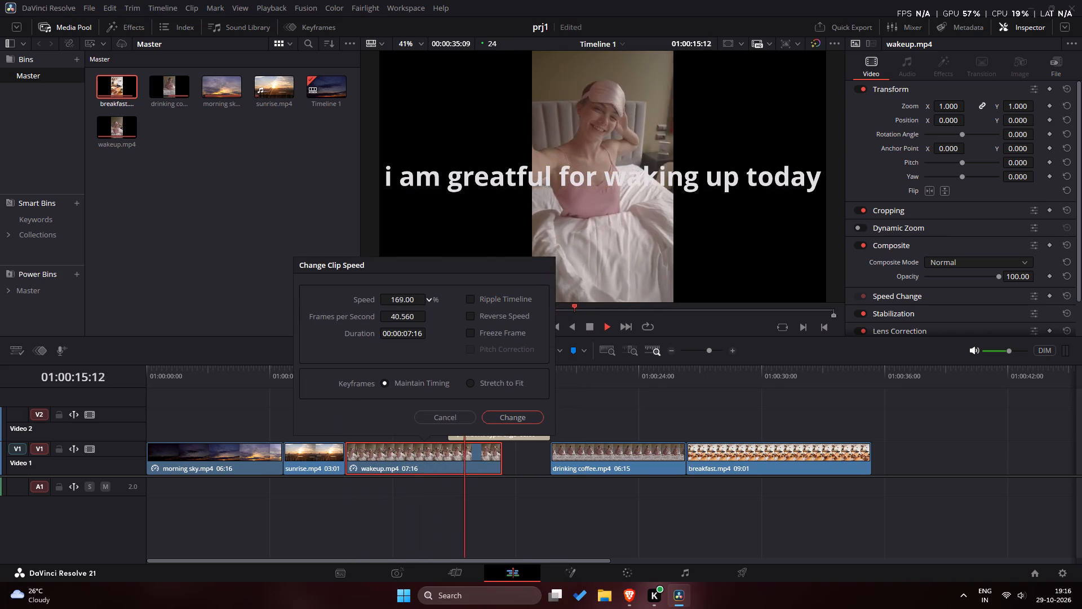
{"action": "left_click_drag", "start_coordinate": [370, 299], "coordinate": [357, 300]}
{"action": "left_click", "coordinate": [526, 416]}
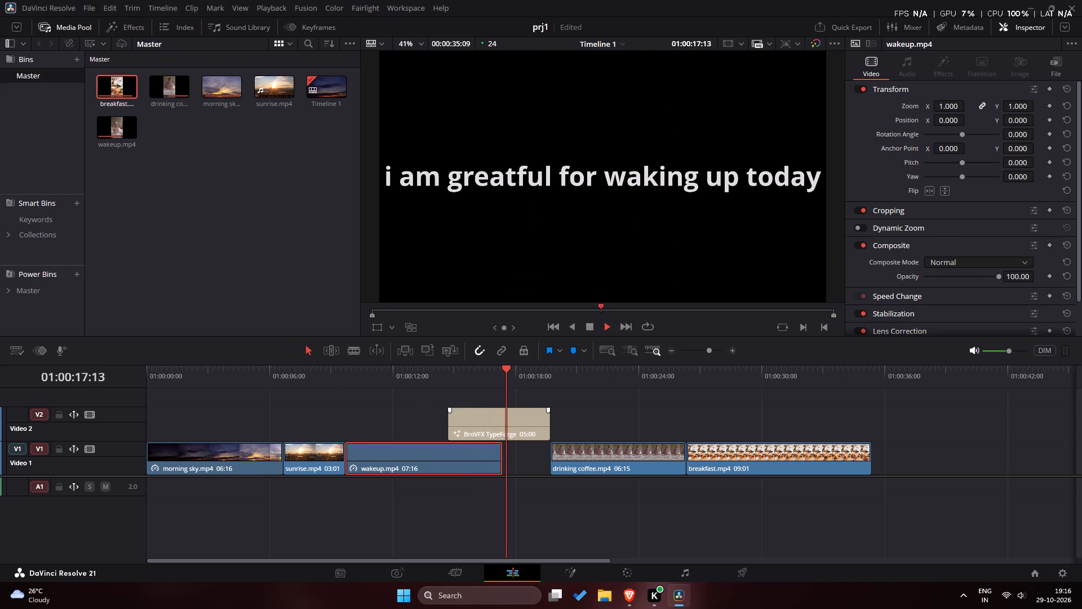
{"action": "left_click_drag", "start_coordinate": [523, 383], "coordinate": [394, 383]}
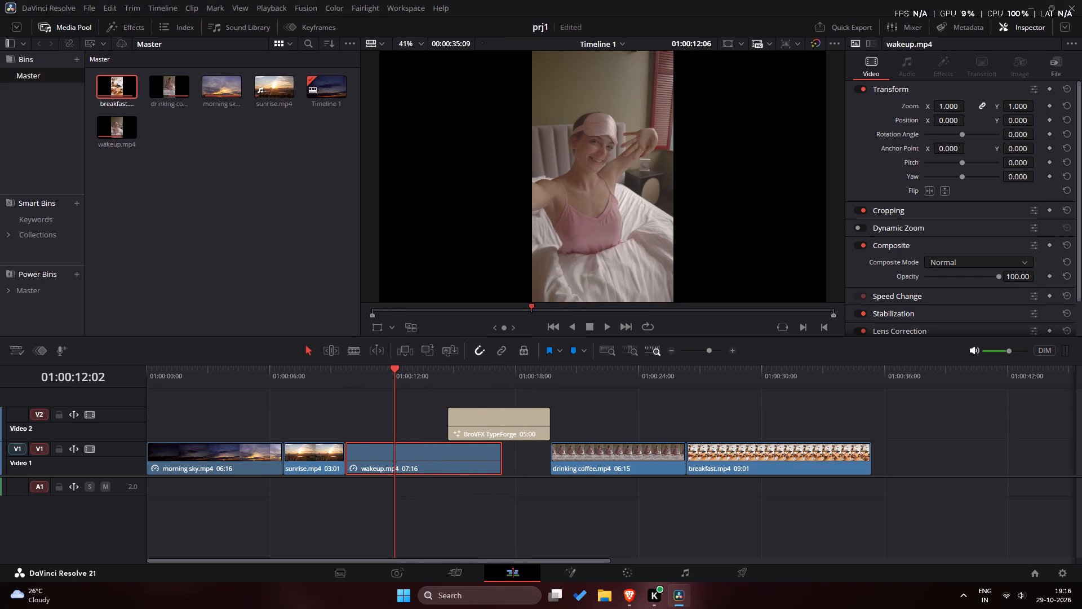
{"action": "key", "text": "space"}
{"action": "left_click", "coordinate": [438, 463]}
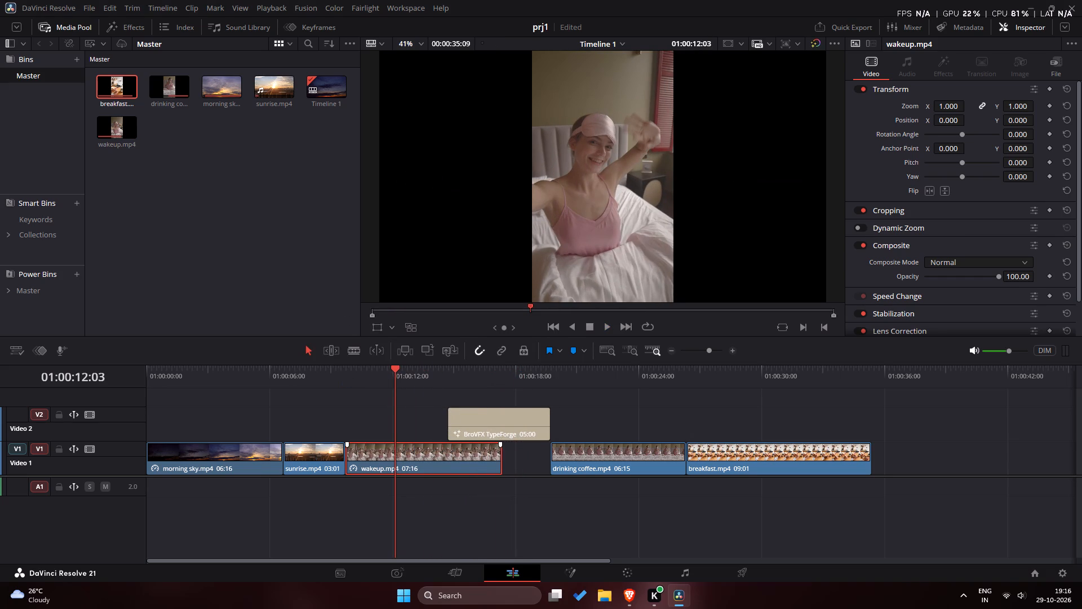
Undo the last two clip speed changes on wakeup.mp4.
{"action": "key", "text": "ctrl+z"}
{"action": "key", "text": "ctrl+z"}
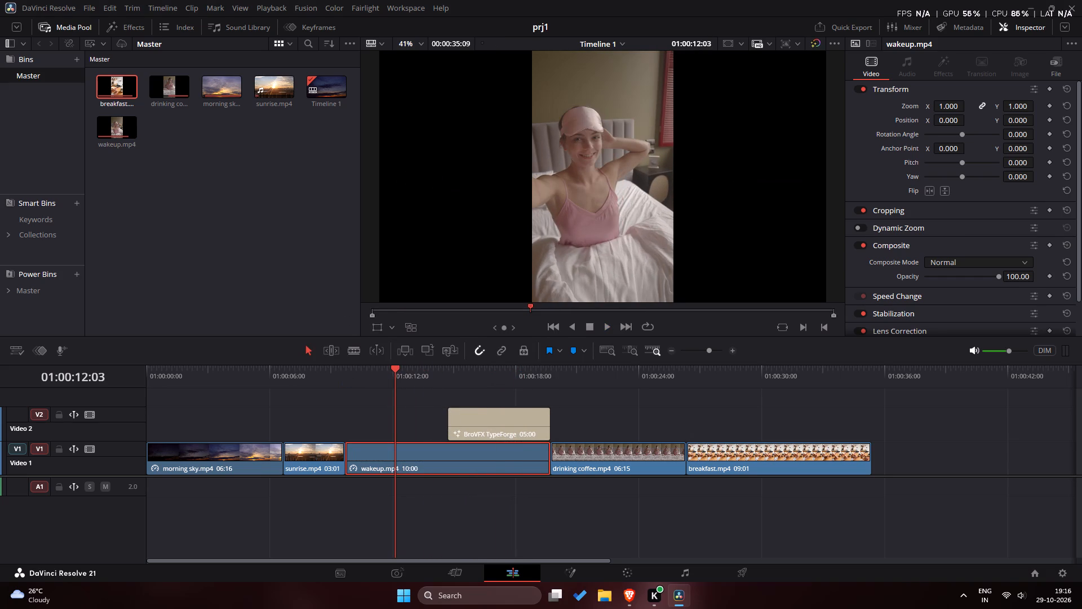
Play and scrub through the timeline to review the clips and the title's timing, ending at the start of drinking coffee.mp4.
{"action": "left_click_drag", "start_coordinate": [395, 377], "coordinate": [362, 377]}
{"action": "key", "text": "space"}
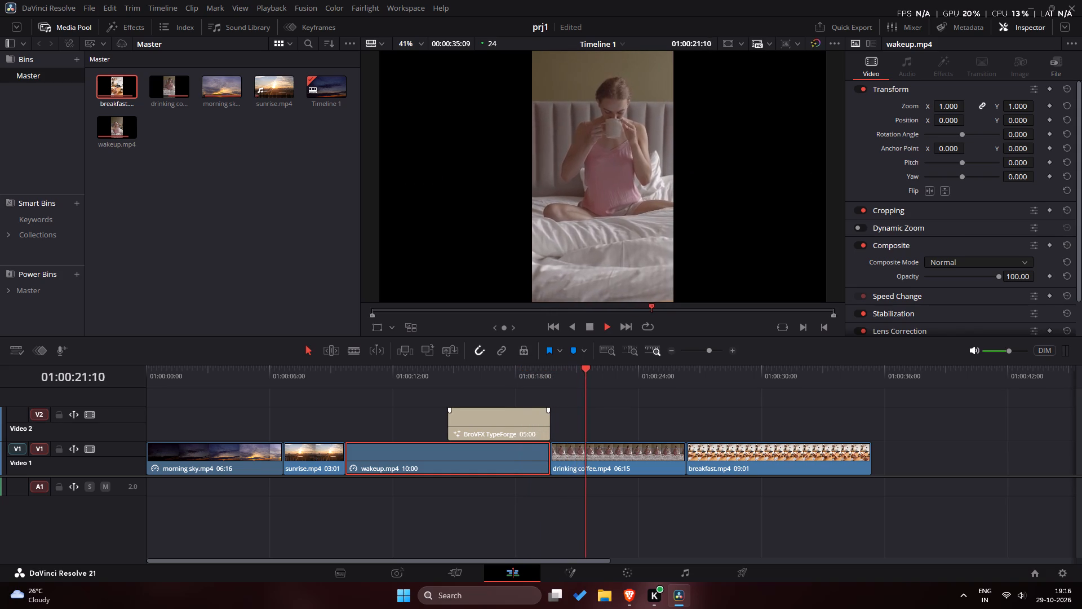
{"action": "left_click_drag", "start_coordinate": [601, 369], "coordinate": [812, 379]}
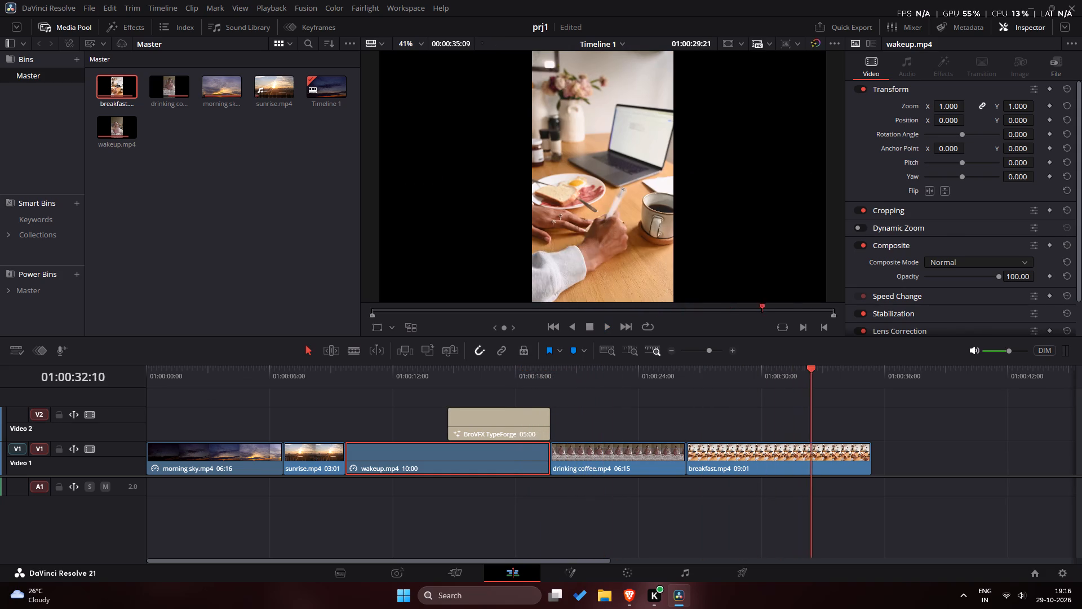
{"action": "left_click_drag", "start_coordinate": [812, 379], "coordinate": [617, 398]}
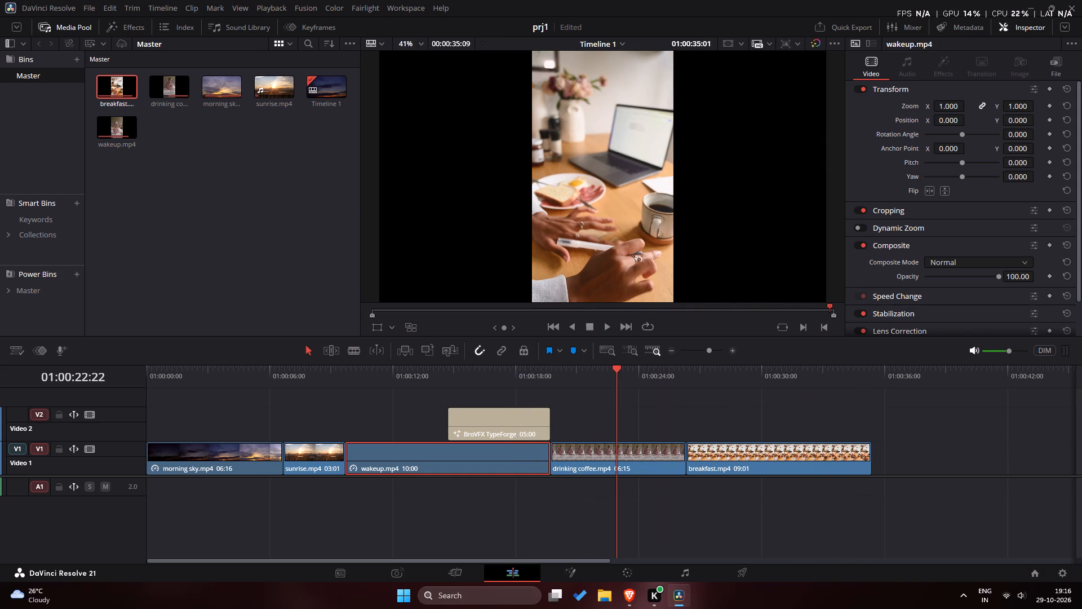
{"action": "key", "text": "space"}
{"action": "key", "text": "space"}
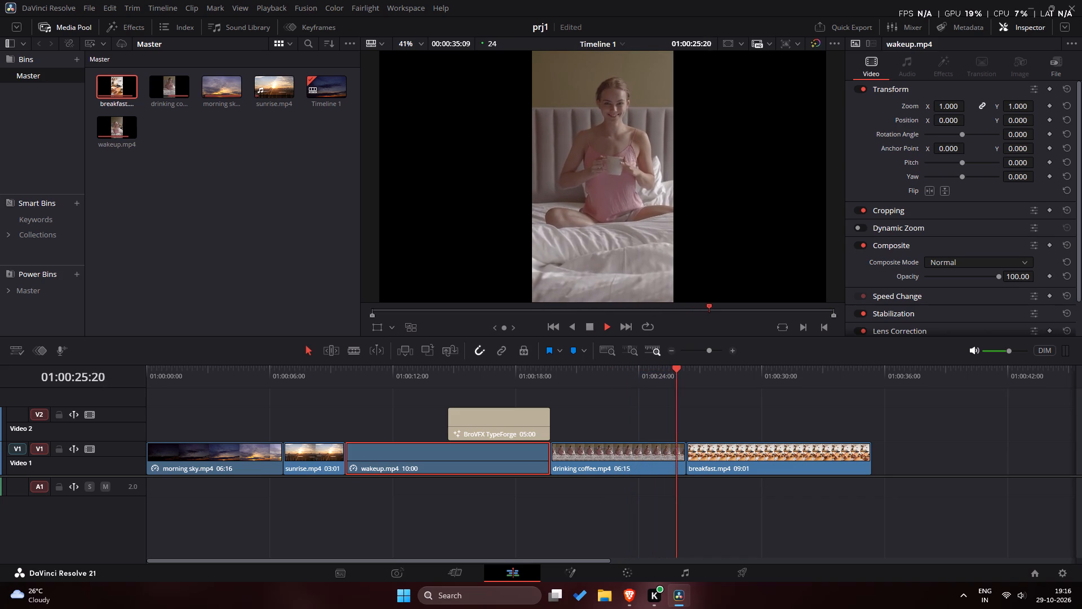
{"action": "key", "text": "space"}
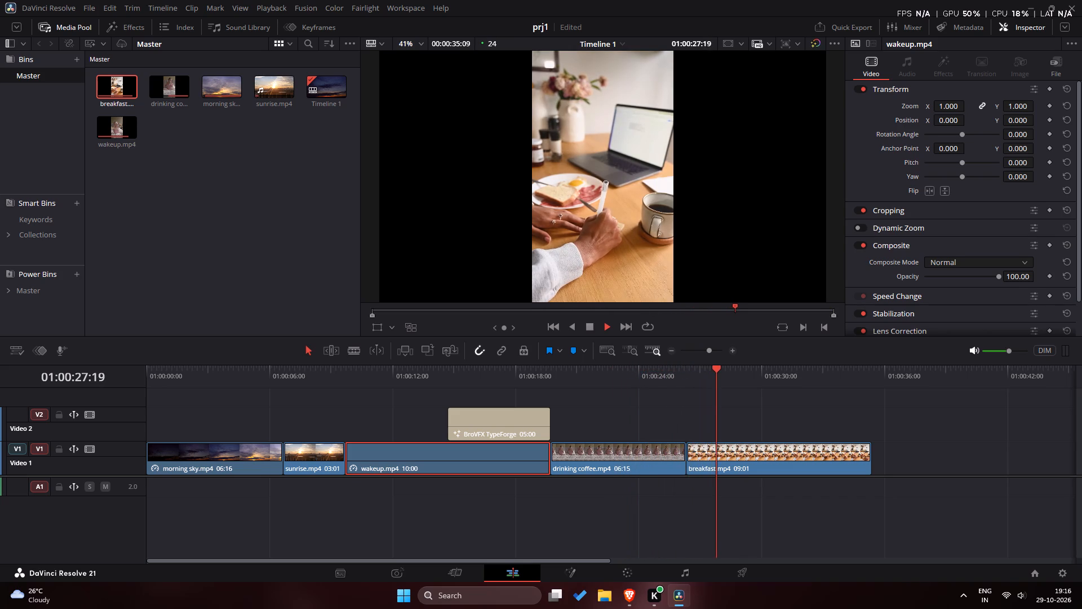
{"action": "left_click_drag", "start_coordinate": [712, 376], "coordinate": [104, 398]}
{"action": "key", "text": "space"}
{"action": "left_click_drag", "start_coordinate": [160, 377], "coordinate": [475, 439]}
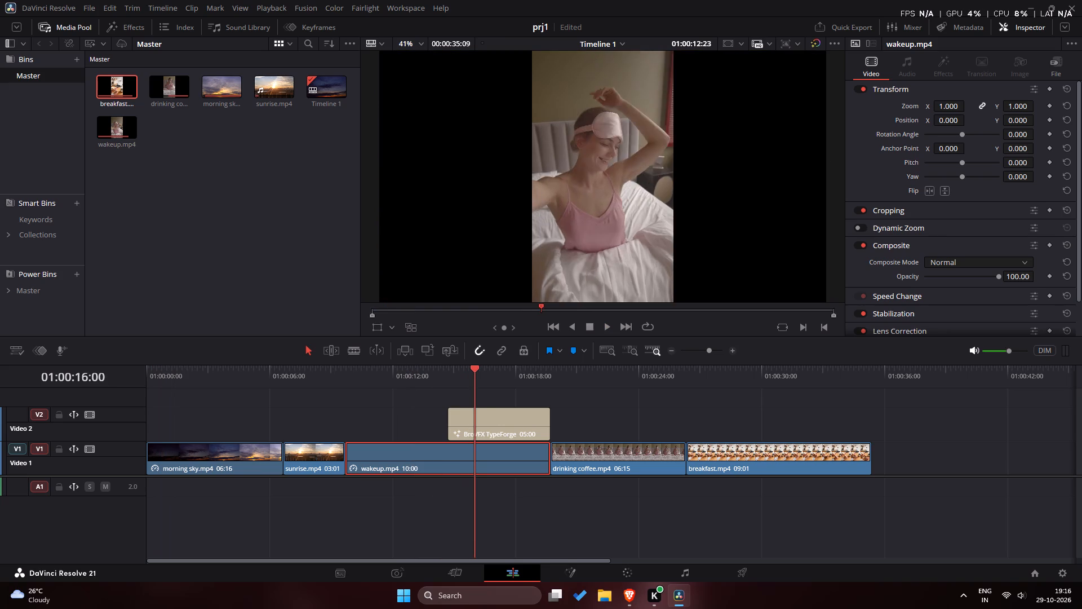
{"action": "left_click_drag", "start_coordinate": [475, 439], "coordinate": [448, 431]}
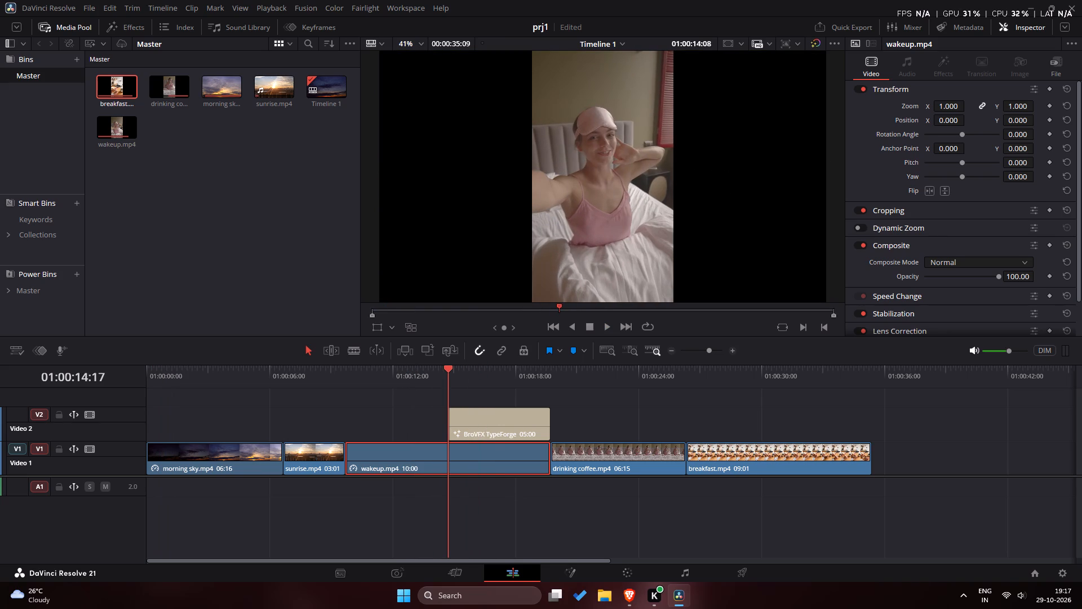
{"action": "left_click_drag", "start_coordinate": [448, 431], "coordinate": [493, 440]}
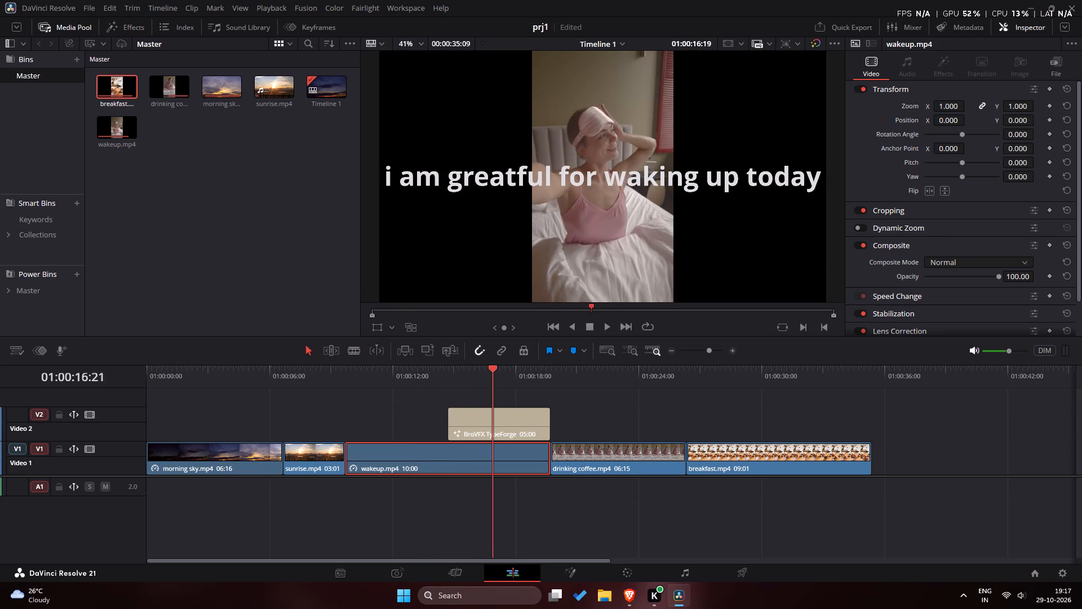
{"action": "left_click_drag", "start_coordinate": [493, 440], "coordinate": [549, 448]}
{"action": "key", "text": "alt+Tab"}
{"action": "key", "text": "alt+Tab"}
{"action": "key", "text": "space"}
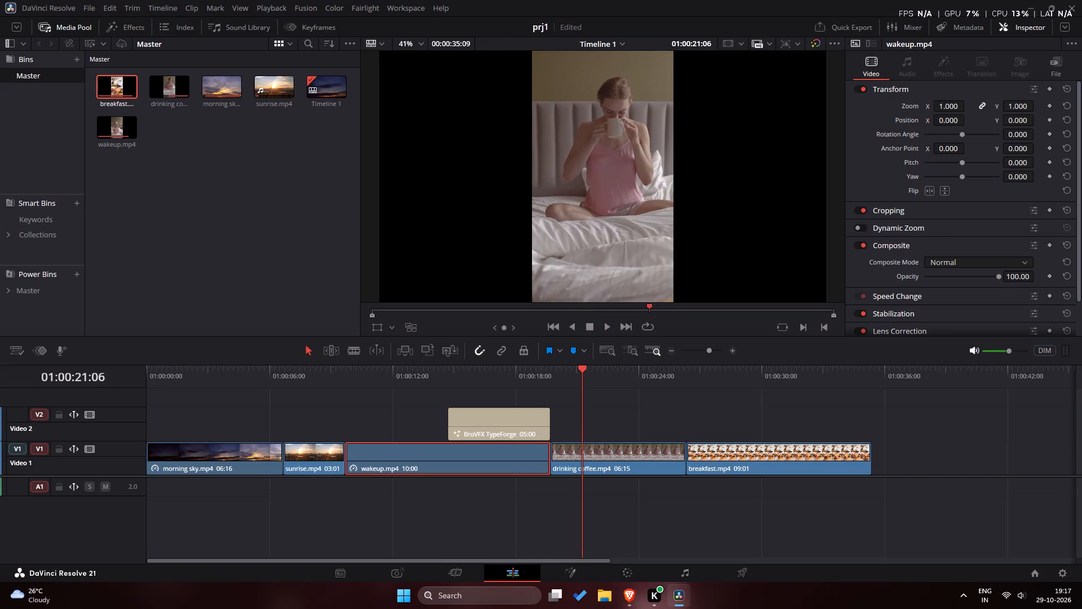
{"action": "left_click_drag", "start_coordinate": [586, 377], "coordinate": [554, 377]}
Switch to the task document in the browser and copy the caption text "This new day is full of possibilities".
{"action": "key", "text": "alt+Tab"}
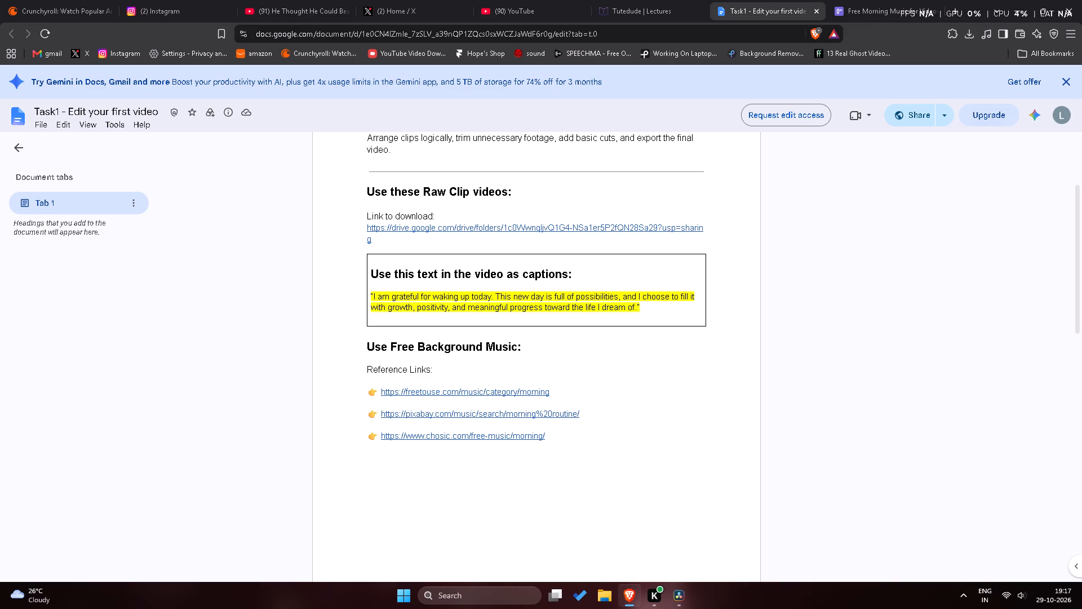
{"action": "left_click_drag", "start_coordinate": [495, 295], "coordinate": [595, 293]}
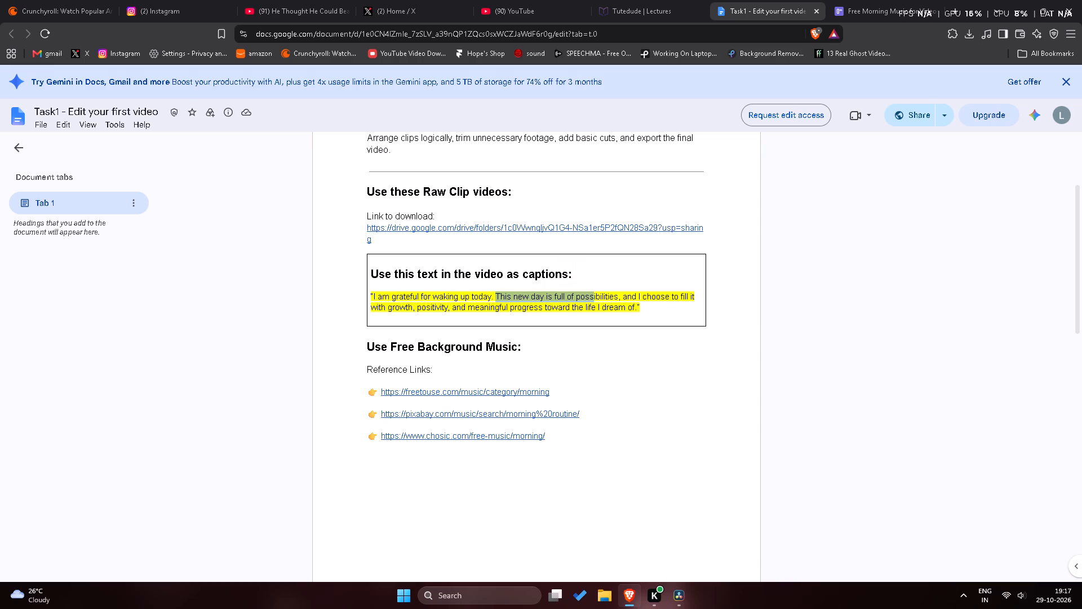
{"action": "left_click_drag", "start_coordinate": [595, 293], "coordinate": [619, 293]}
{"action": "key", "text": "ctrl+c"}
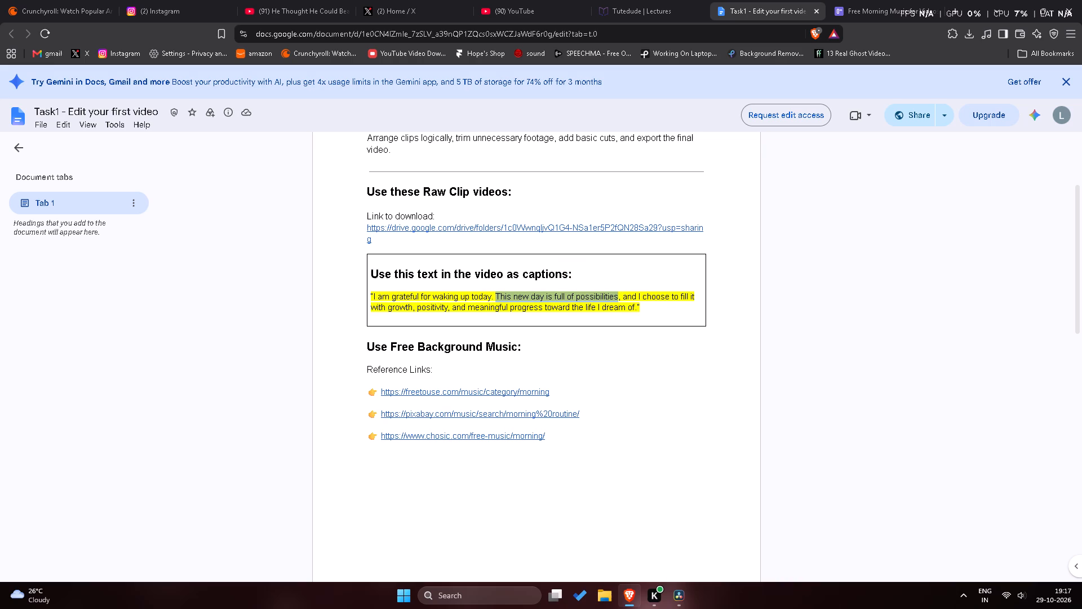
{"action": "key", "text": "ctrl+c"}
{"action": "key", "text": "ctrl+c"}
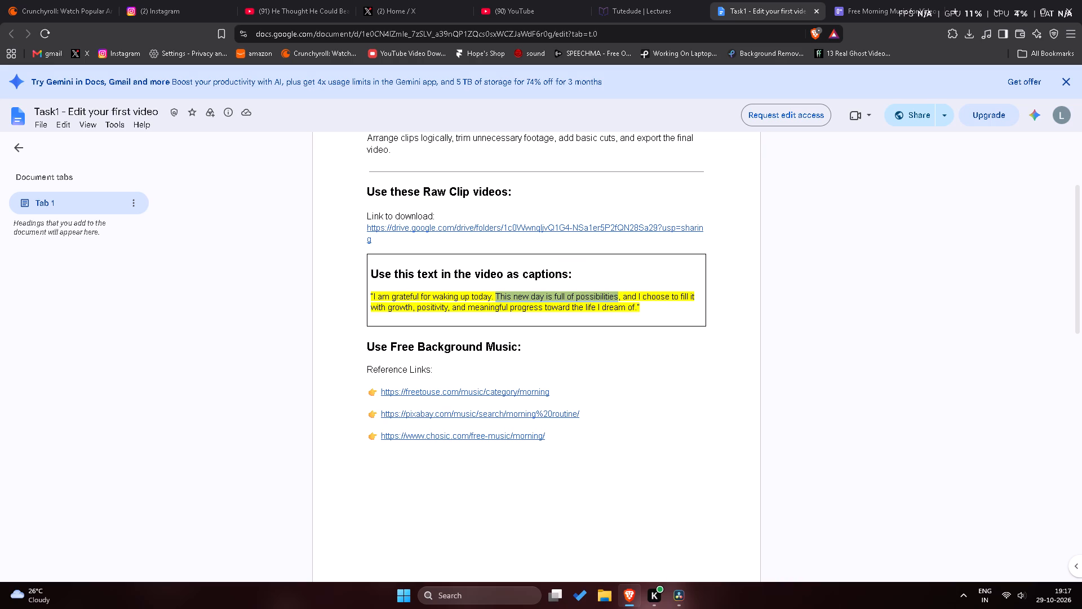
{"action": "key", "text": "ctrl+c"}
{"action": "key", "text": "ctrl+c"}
Back in DaVinci Resolve, duplicate the BroVFX TypeForge title on Video 2 directly after the original, starting with drinking coffee.mp4.
{"action": "key", "text": "alt+Tab"}
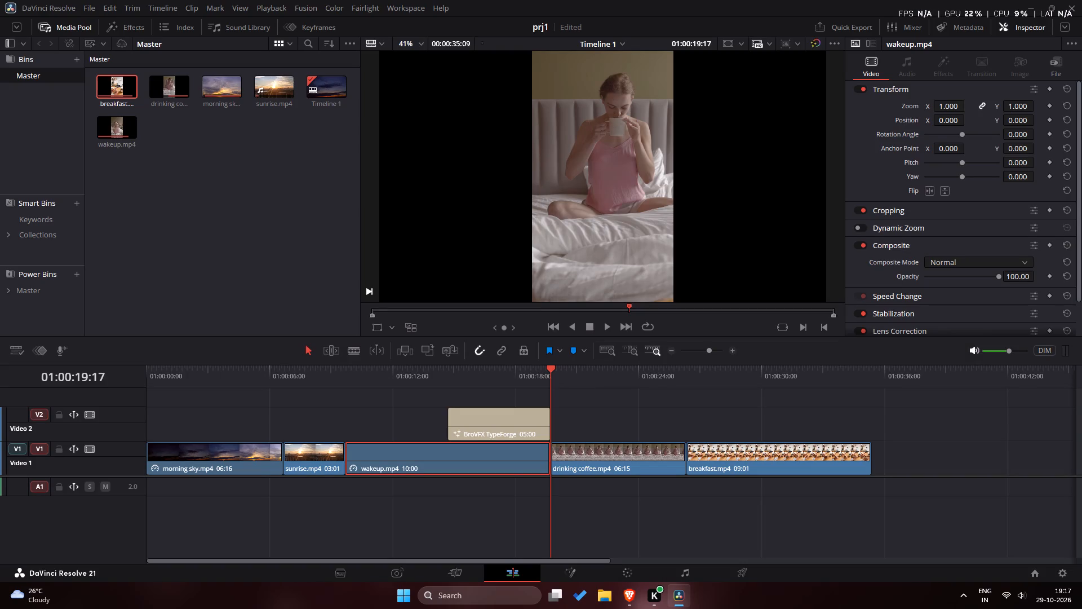
{"action": "left_click", "coordinate": [561, 420]}
{"action": "left_click", "coordinate": [505, 421]}
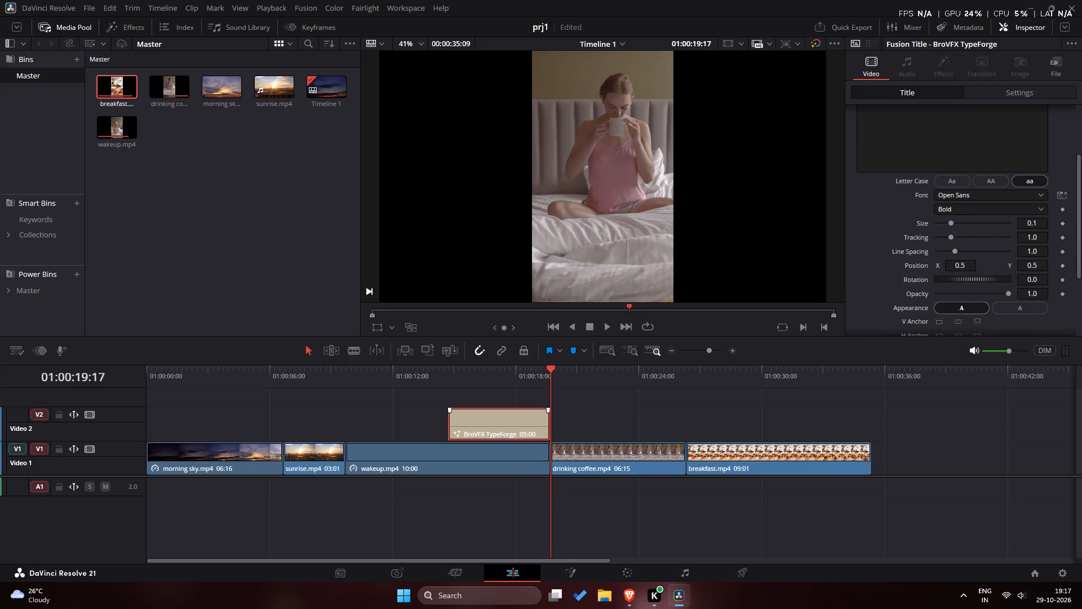
{"action": "left_click_drag", "start_coordinate": [505, 421], "coordinate": [607, 416], "text": "alt"}
{"action": "left_click_drag", "start_coordinate": [500, 420], "coordinate": [585, 422], "text": "alt"}
{"action": "left_click_drag", "start_coordinate": [585, 422], "coordinate": [607, 422], "text": "alt"}
{"action": "left_click", "coordinate": [602, 424]}
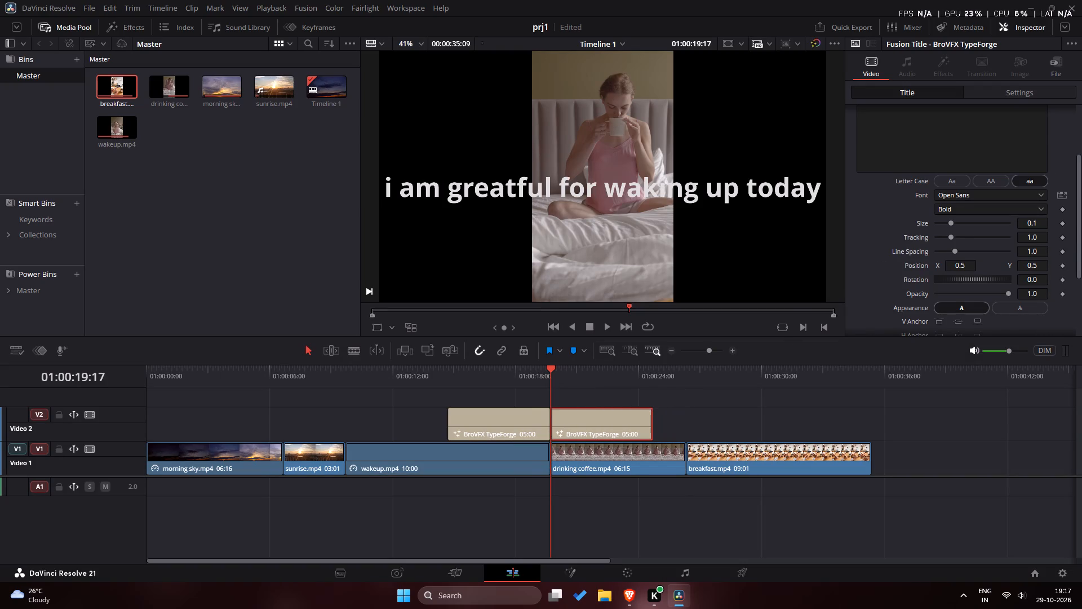
Delete the caption text of the duplicated title above drinking coffee.mp4.
{"action": "scroll", "coordinate": [918, 152], "scroll_direction": "up", "scroll_amount": 4}
{"action": "left_click_drag", "start_coordinate": [977, 191], "coordinate": [779, 200]}
{"action": "key", "text": "BackSpace"}
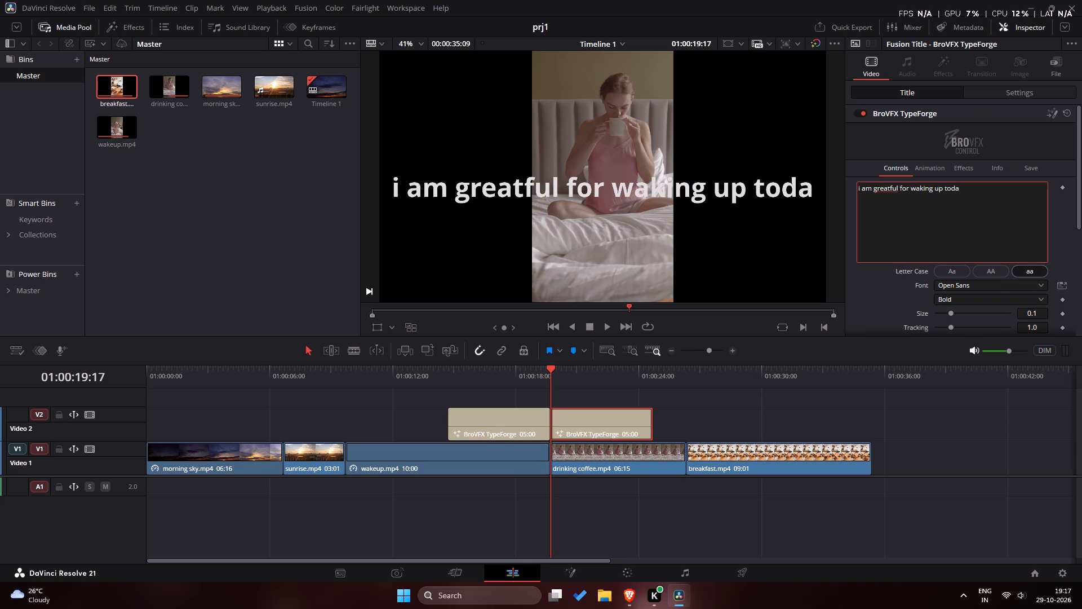
{"action": "left_click_drag", "start_coordinate": [985, 192], "coordinate": [858, 192]}
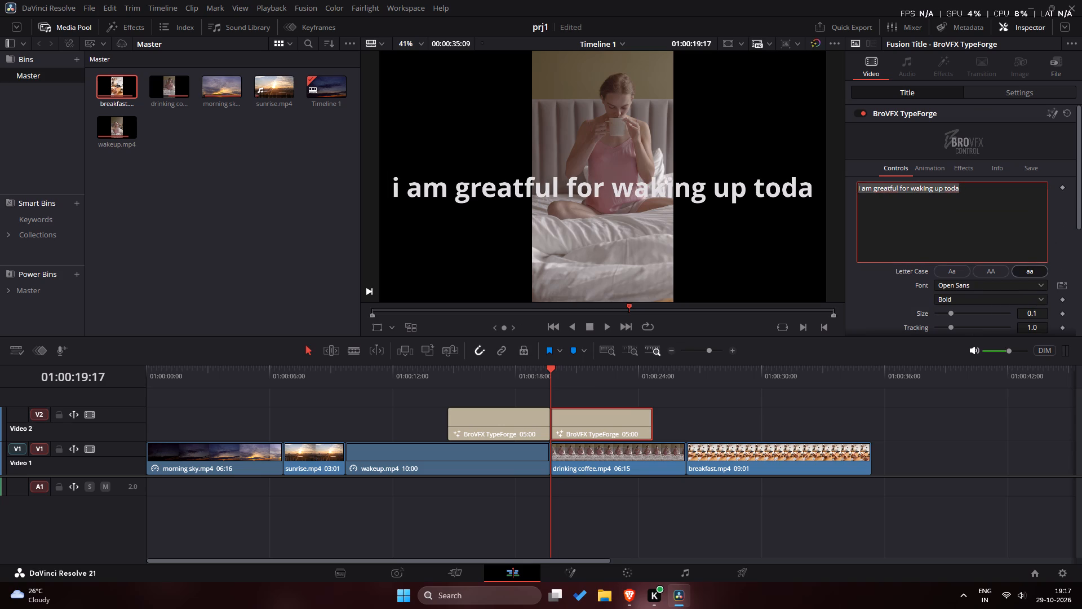
{"action": "key", "text": "BackSpace"}
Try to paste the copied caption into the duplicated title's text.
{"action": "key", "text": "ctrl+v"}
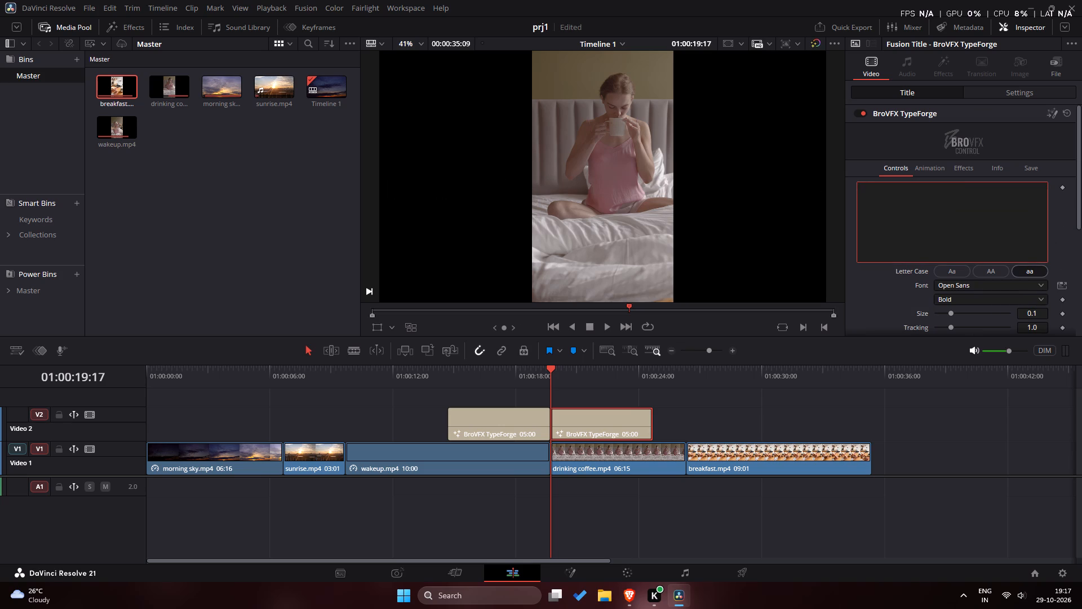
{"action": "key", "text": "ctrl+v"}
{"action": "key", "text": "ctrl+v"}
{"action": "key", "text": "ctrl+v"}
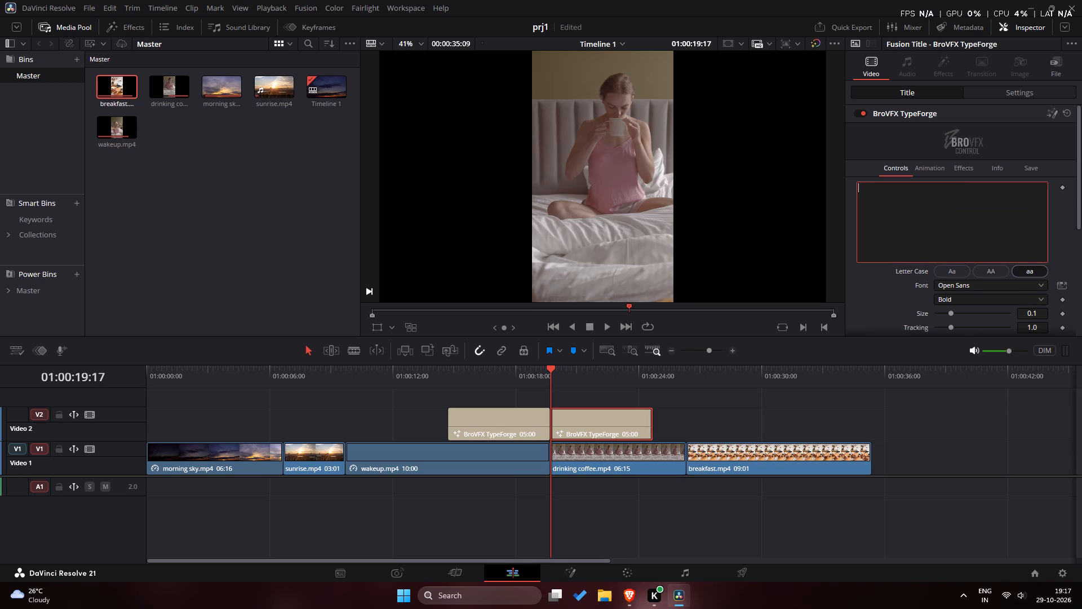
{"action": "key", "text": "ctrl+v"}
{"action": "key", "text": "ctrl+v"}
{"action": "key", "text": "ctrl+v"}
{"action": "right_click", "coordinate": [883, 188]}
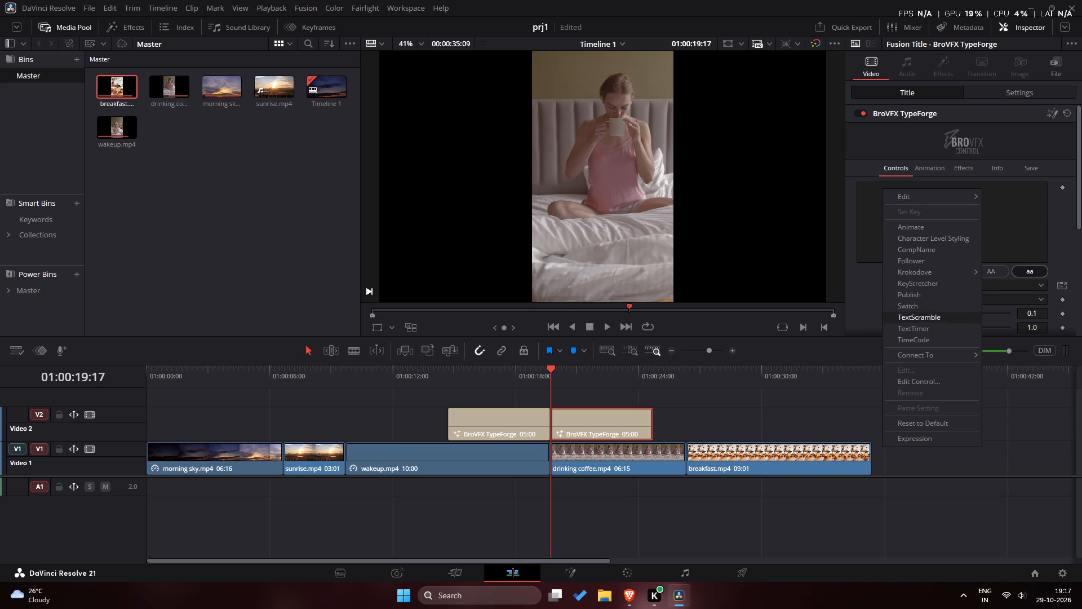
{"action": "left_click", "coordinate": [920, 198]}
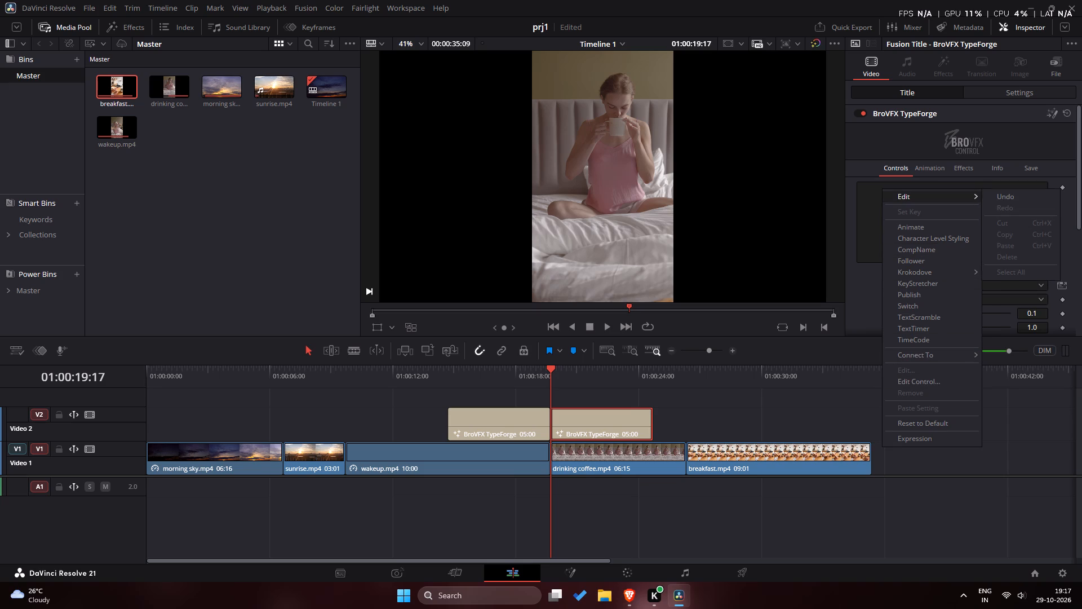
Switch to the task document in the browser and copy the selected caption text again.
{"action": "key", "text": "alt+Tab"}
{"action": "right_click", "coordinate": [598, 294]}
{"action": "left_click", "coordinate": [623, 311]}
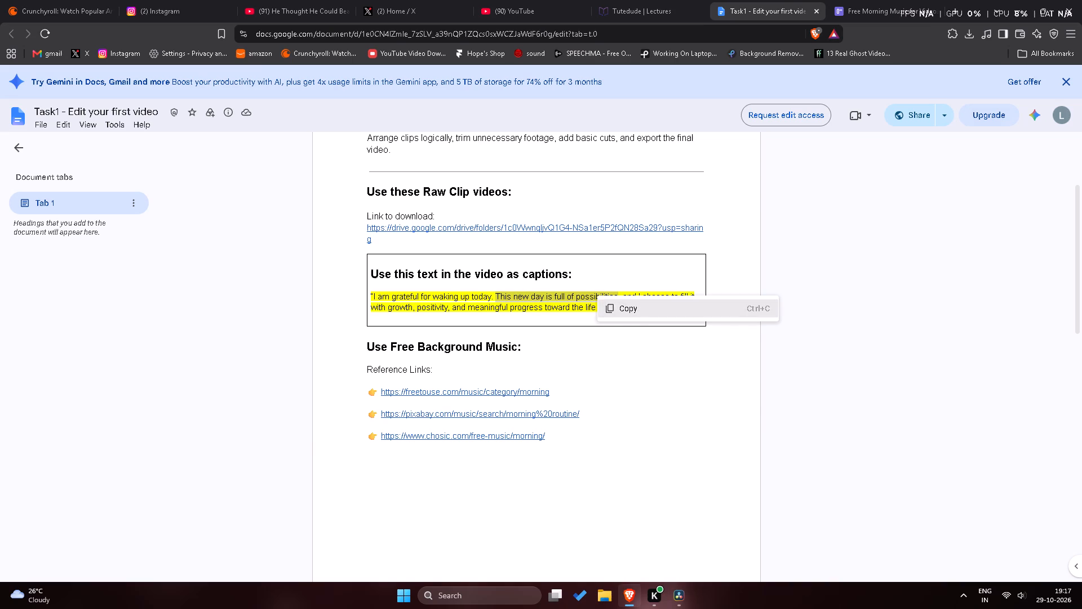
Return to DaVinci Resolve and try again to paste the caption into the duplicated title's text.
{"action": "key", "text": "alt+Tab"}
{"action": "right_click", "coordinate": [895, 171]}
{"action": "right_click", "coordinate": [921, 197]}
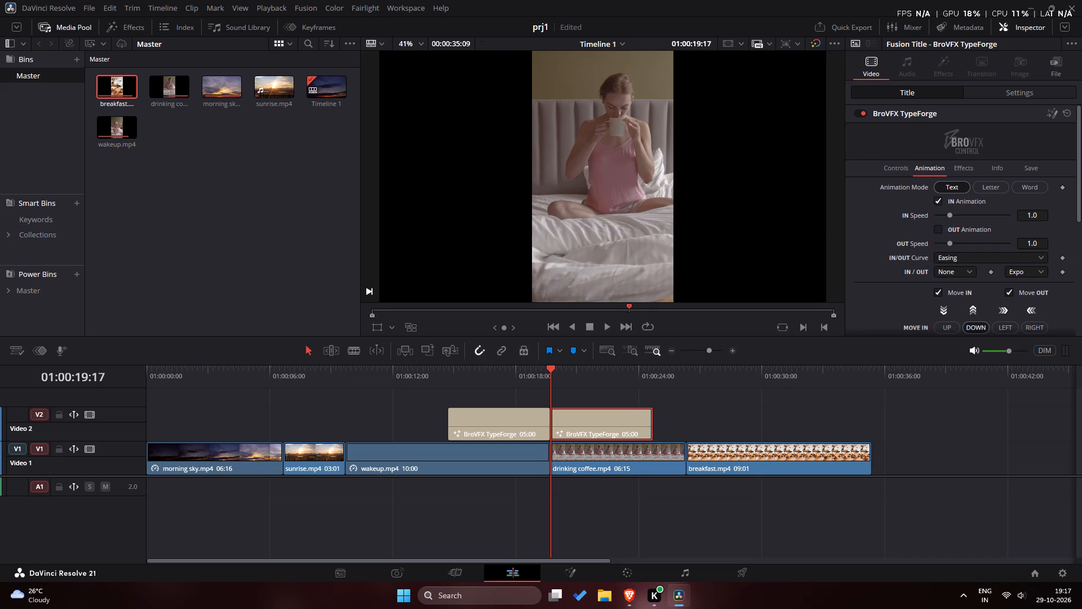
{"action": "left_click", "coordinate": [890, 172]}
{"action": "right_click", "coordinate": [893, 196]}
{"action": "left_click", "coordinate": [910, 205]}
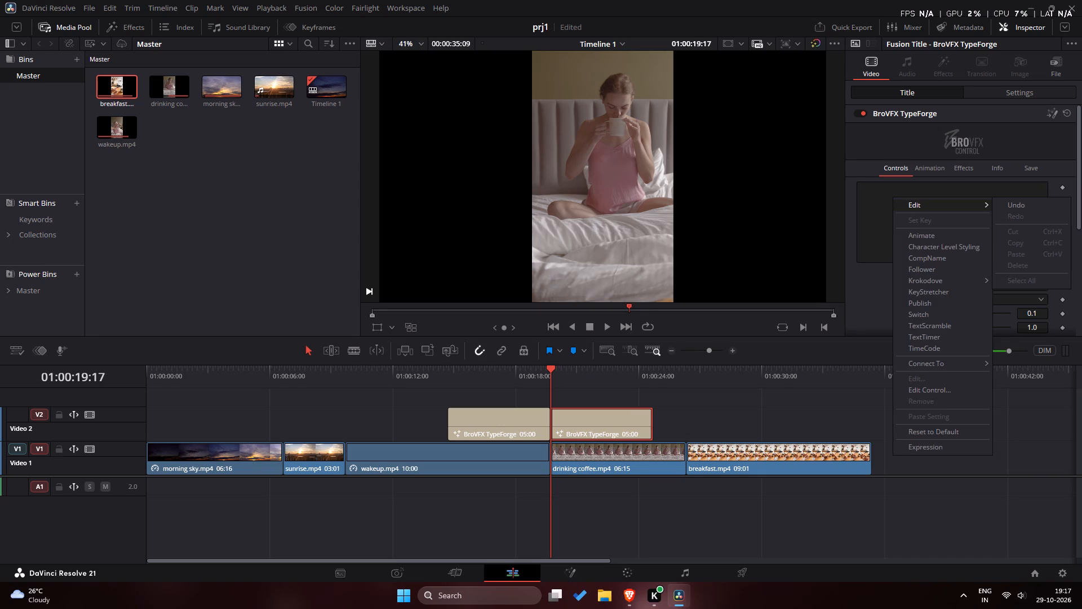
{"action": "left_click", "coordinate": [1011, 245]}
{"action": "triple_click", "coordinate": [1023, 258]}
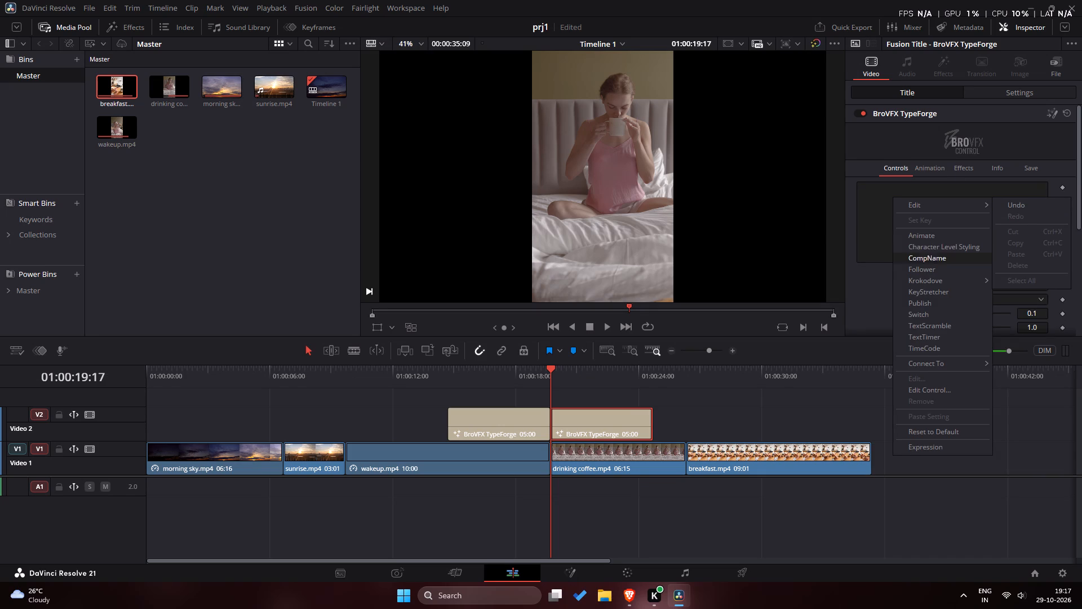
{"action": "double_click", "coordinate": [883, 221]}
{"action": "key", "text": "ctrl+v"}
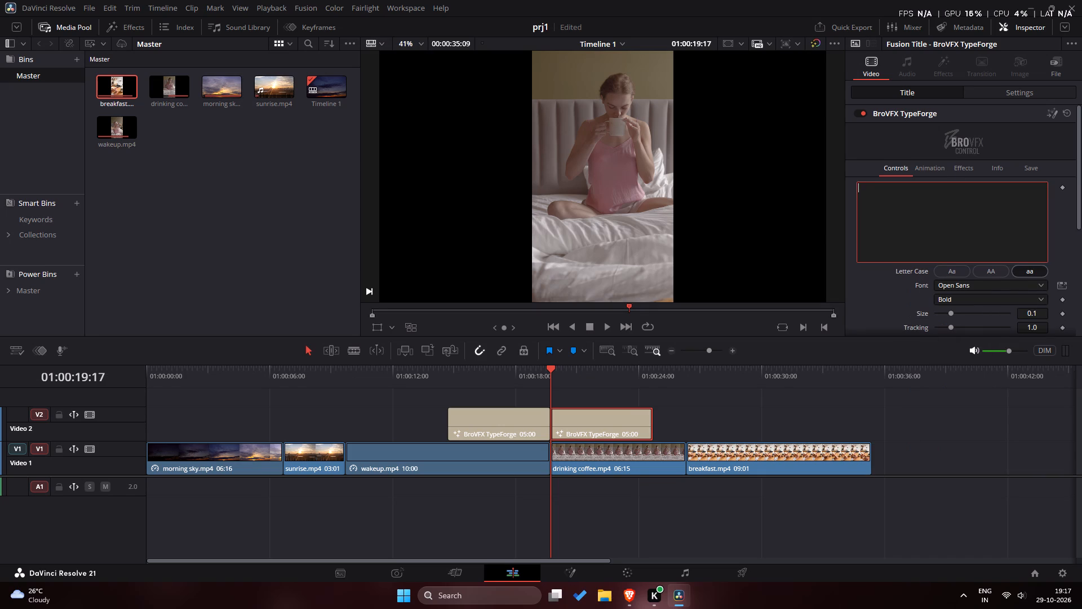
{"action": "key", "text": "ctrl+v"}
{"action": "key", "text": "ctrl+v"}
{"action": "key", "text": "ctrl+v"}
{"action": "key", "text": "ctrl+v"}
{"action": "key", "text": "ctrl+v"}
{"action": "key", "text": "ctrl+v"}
Enter "this new day is full of posibilites" as the duplicated title's caption, checking the wording in the task document.
{"action": "key", "text": "alt+Tab"}
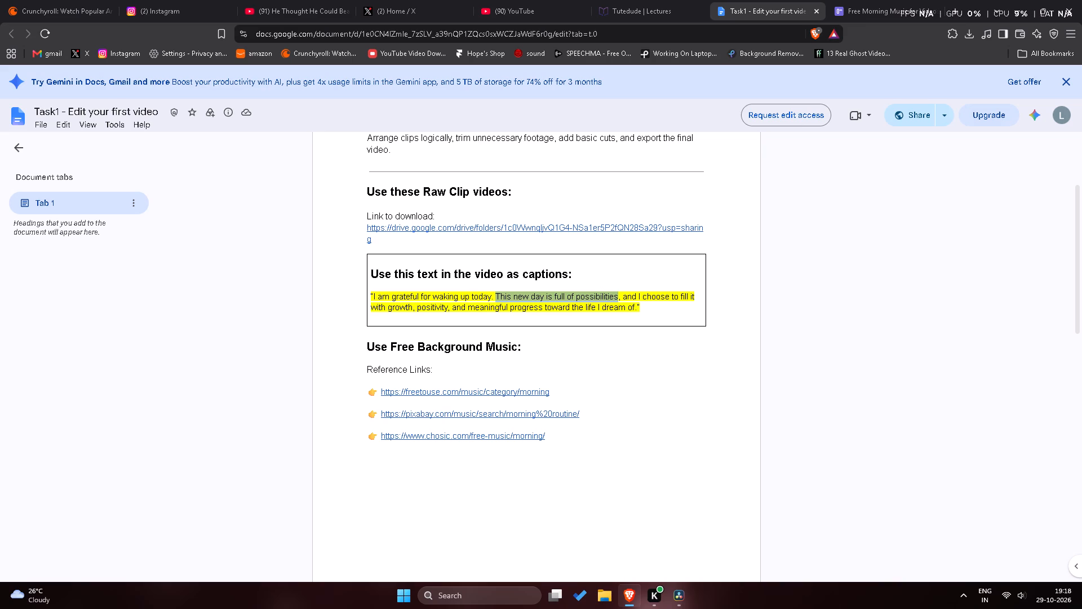
{"action": "key", "text": "alt+Tab"}
{"action": "type", "text": "this new"}
{"action": "key", "text": "space"}
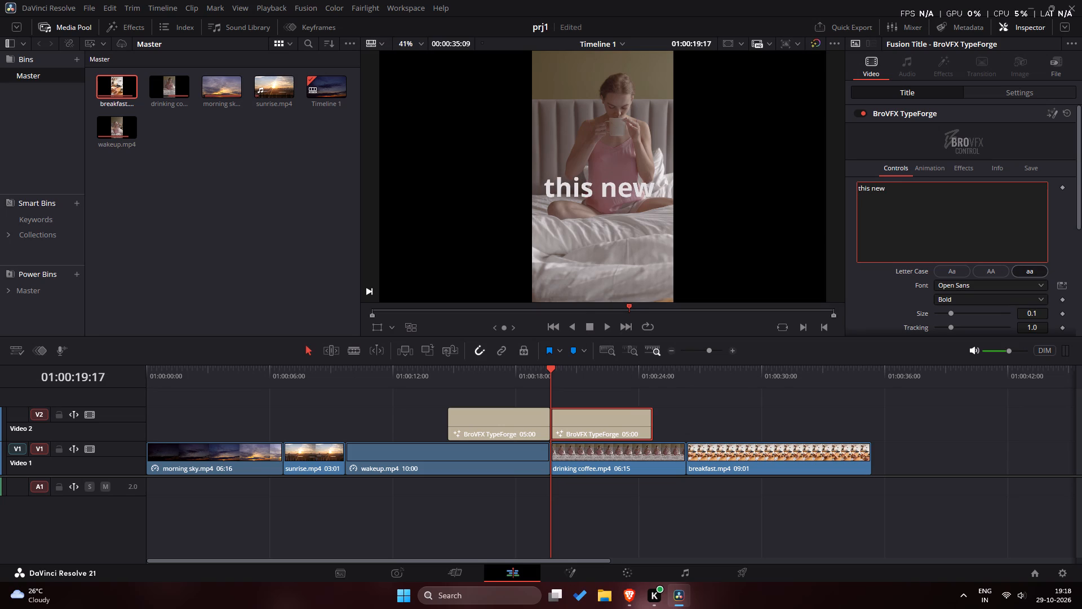
{"action": "type", "text": "day is"}
{"action": "key", "text": "alt+Tab"}
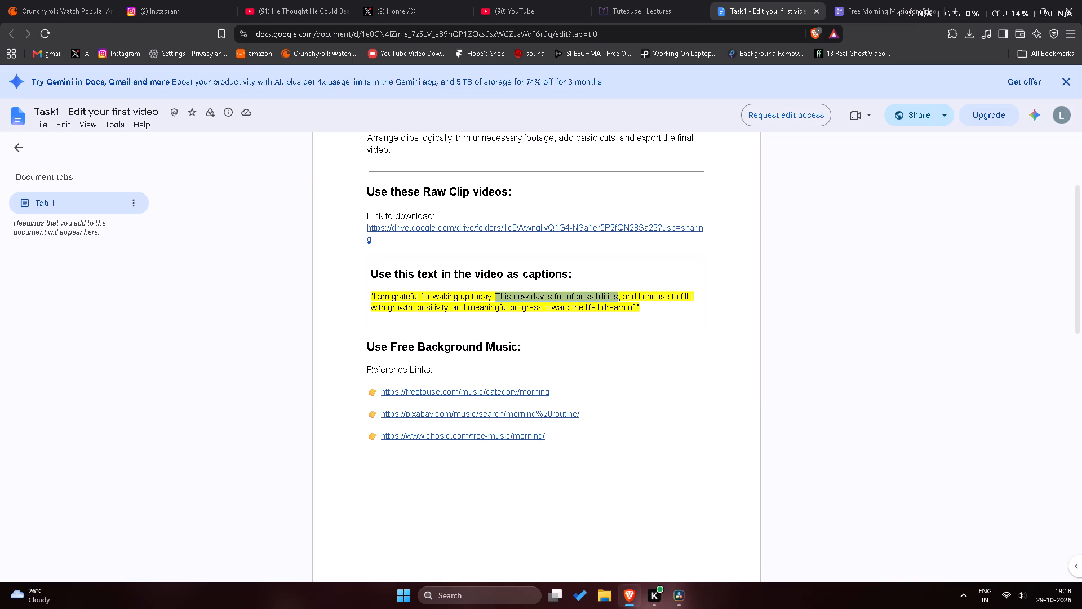
{"action": "key", "text": "alt+Tab"}
{"action": "key", "text": "space"}
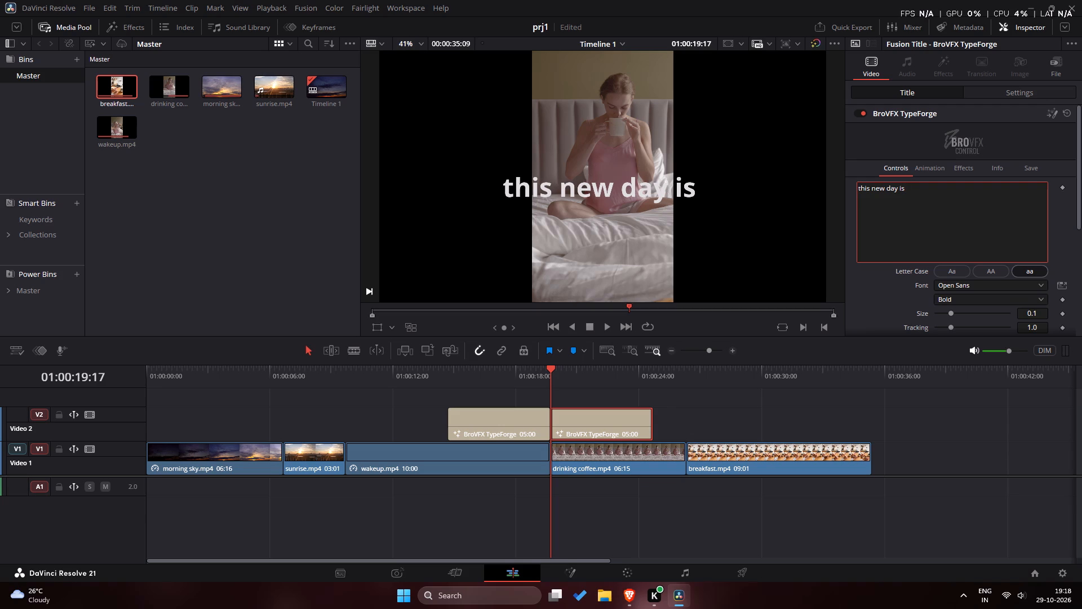
{"action": "type", "text": "full of posibilite"}
{"action": "key", "text": "s"}
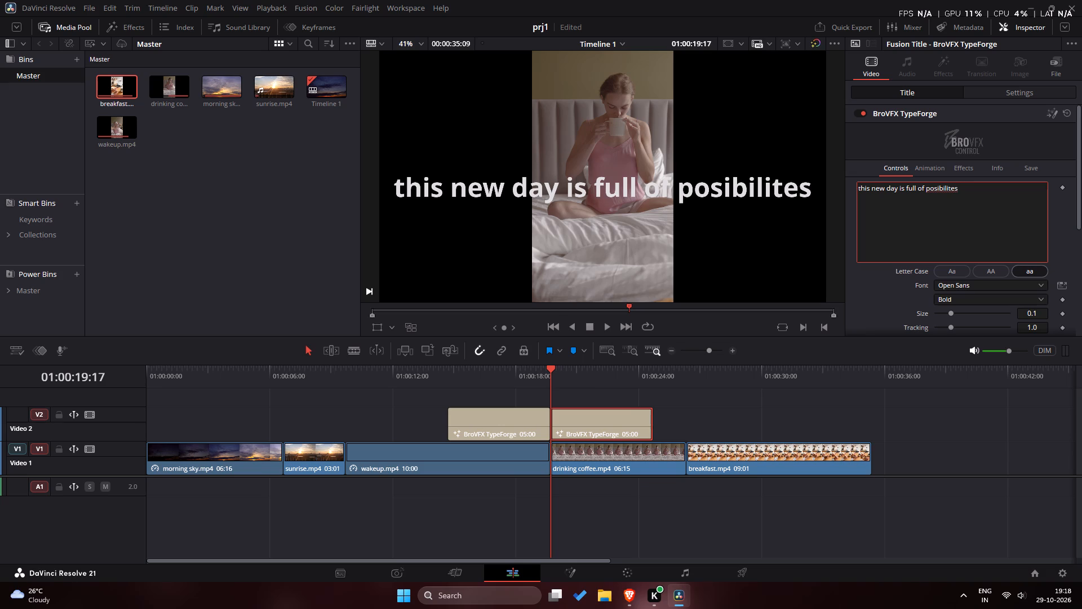
Correct the last word of the caption to "possibilities", comparing its spelling with the task document.
{"action": "key", "text": "alt+Tab"}
{"action": "key", "text": "alt+Tab"}
{"action": "left_click", "coordinate": [934, 189]}
{"action": "left_click", "coordinate": [937, 191]}
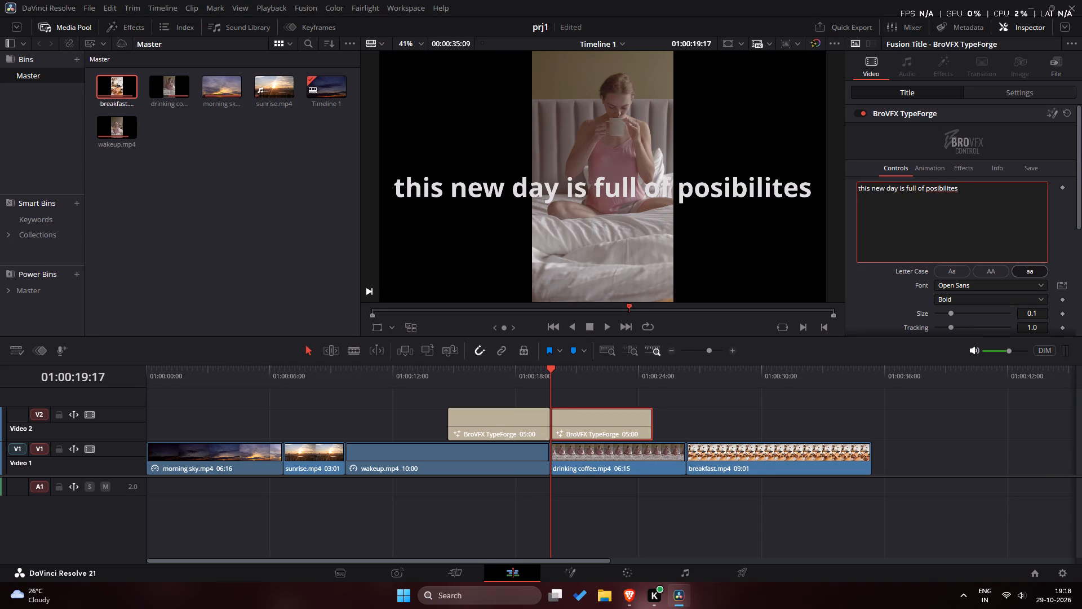
{"action": "key", "text": "s"}
{"action": "key", "text": "alt+Tab"}
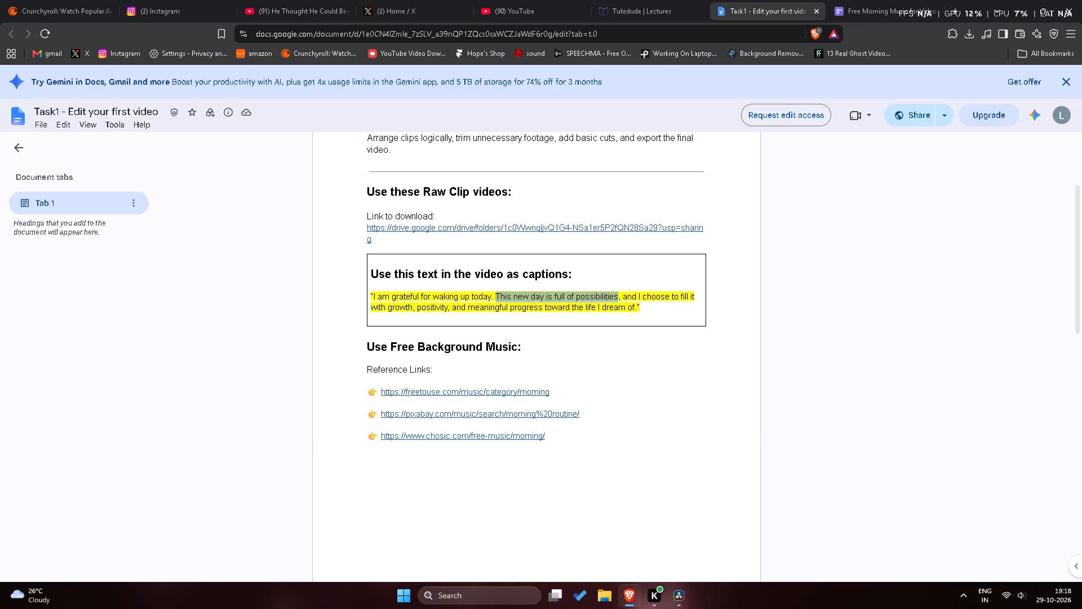
{"action": "key", "text": "alt+Tab"}
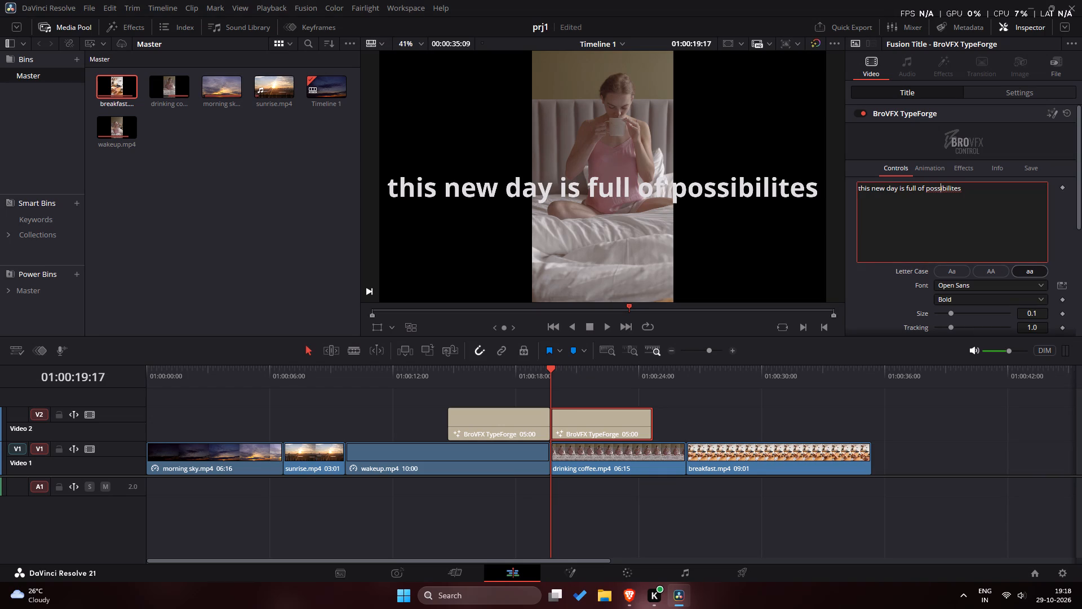
{"action": "key", "text": "alt+Tab"}
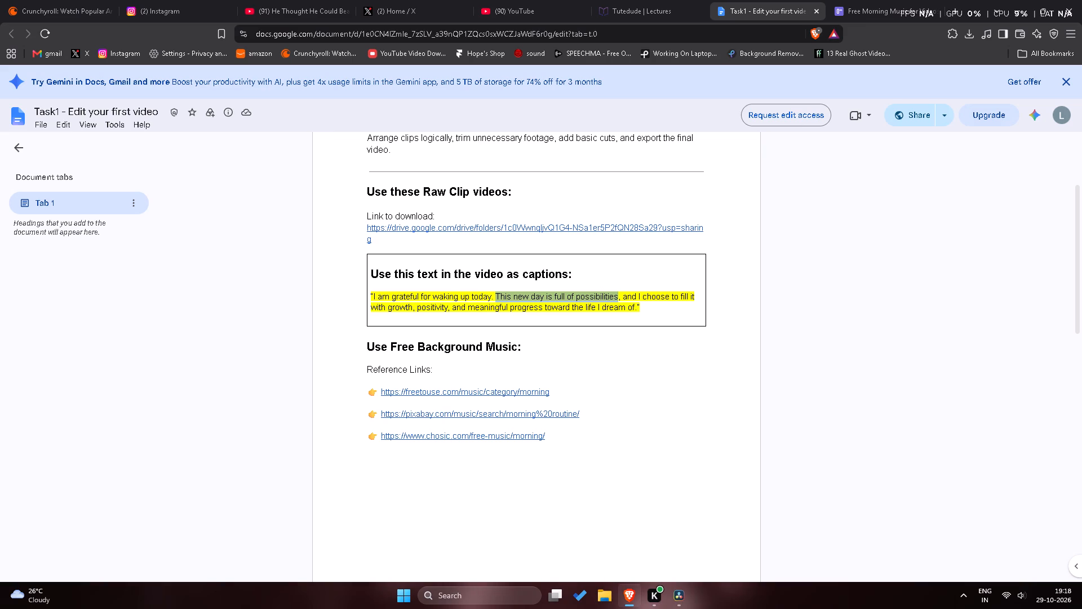
{"action": "key", "text": "alt+Tab"}
{"action": "key", "text": "alt+Tab"}
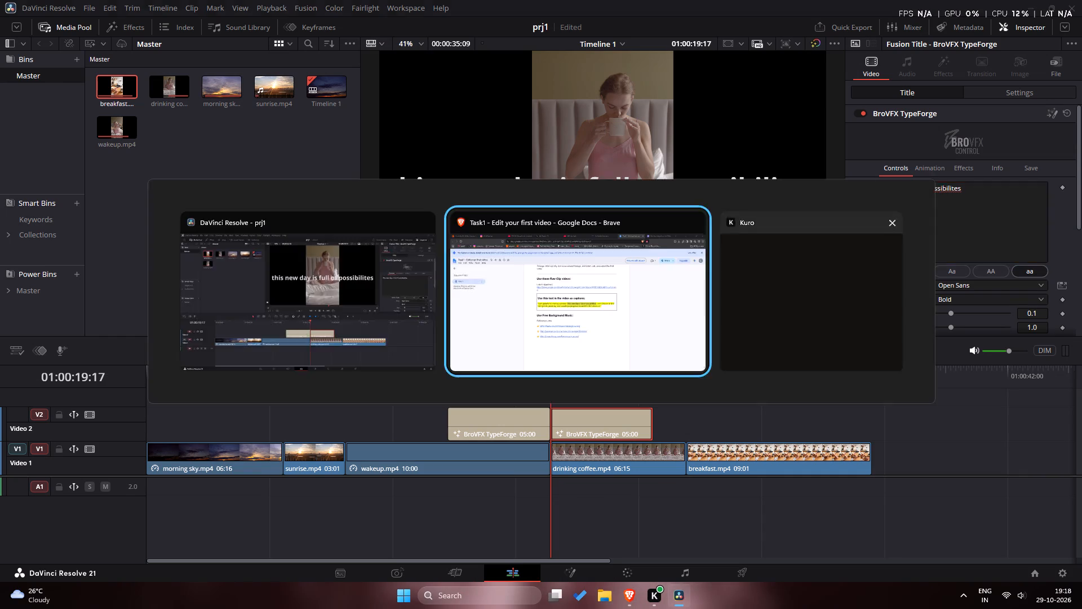
{"action": "key", "text": "alt+Tab"}
{"action": "left_click", "coordinate": [971, 189]}
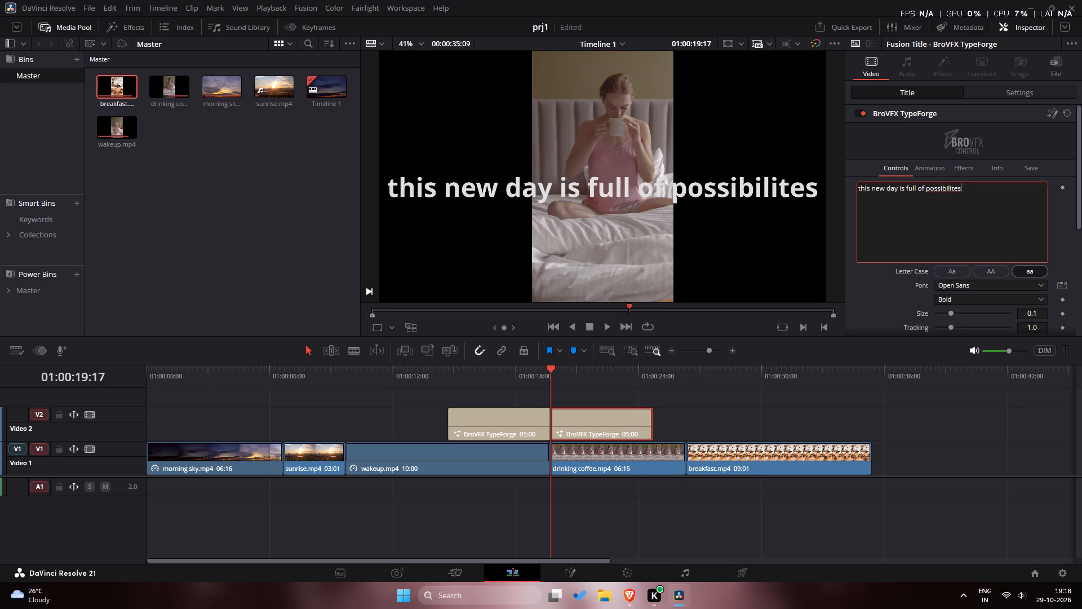
{"action": "right_click_drag", "start_coordinate": [965, 189], "coordinate": [950, 189]}
{"action": "left_click_drag", "start_coordinate": [952, 189], "coordinate": [929, 190]}
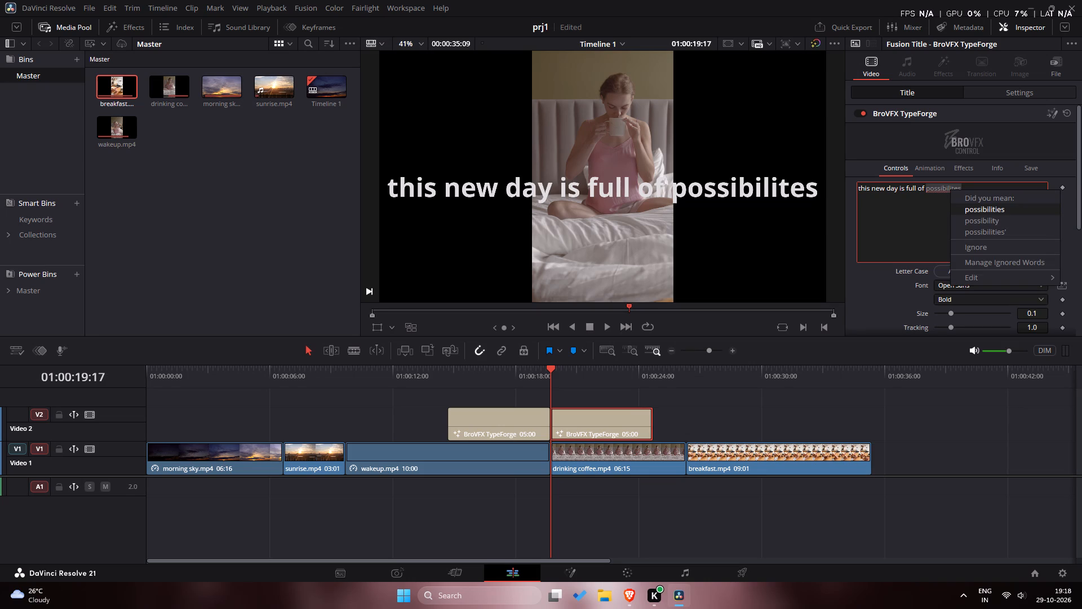
{"action": "left_click", "coordinate": [992, 210]}
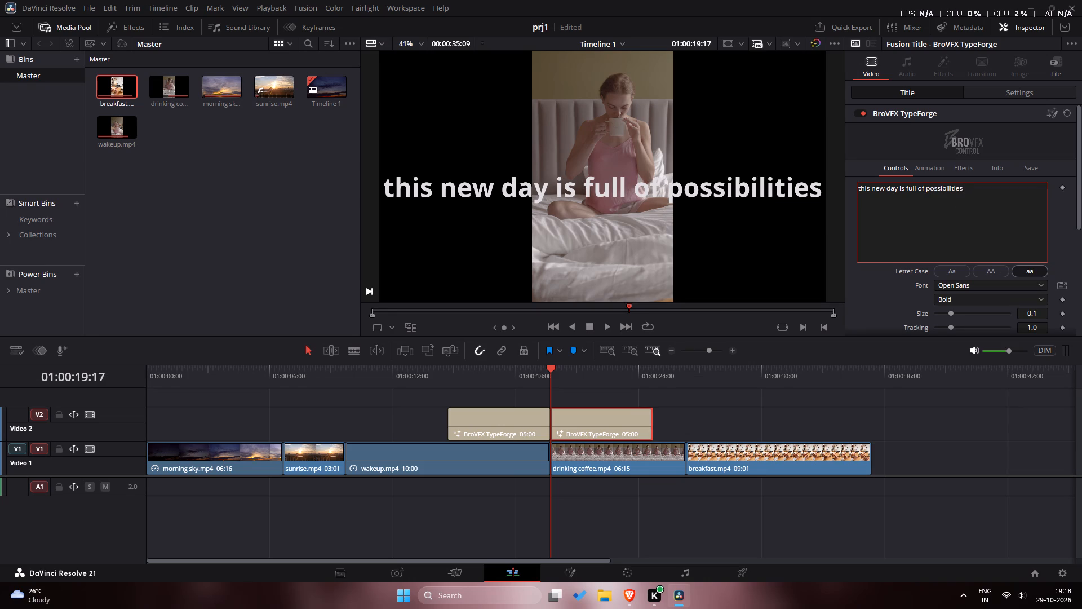
Duplicate the title above drinking coffee.mp4 on Video 2 to the start of breakfast.mp4 at 01:00:26:08.
{"action": "left_click_drag", "start_coordinate": [552, 374], "coordinate": [662, 379]}
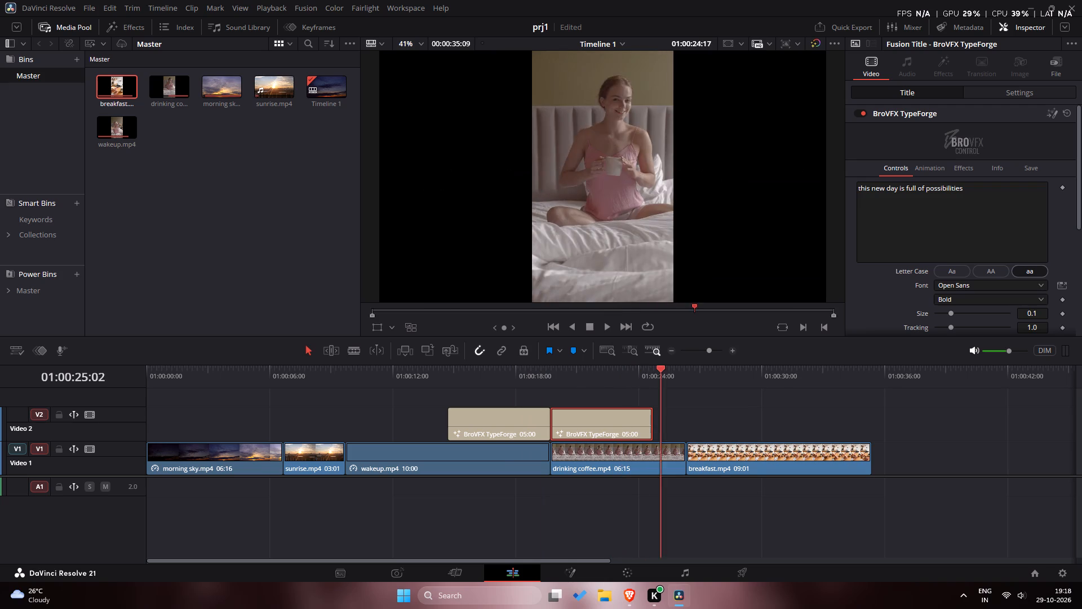
{"action": "left_click_drag", "start_coordinate": [662, 379], "coordinate": [718, 383]}
{"action": "key", "text": "alt+Tab"}
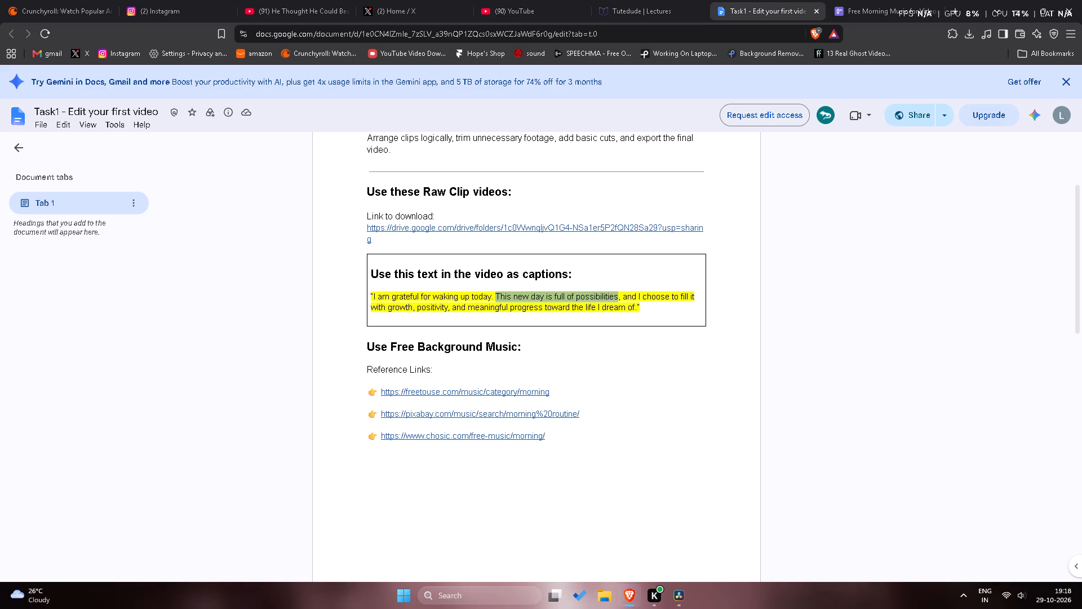
{"action": "left_click", "coordinate": [659, 314]}
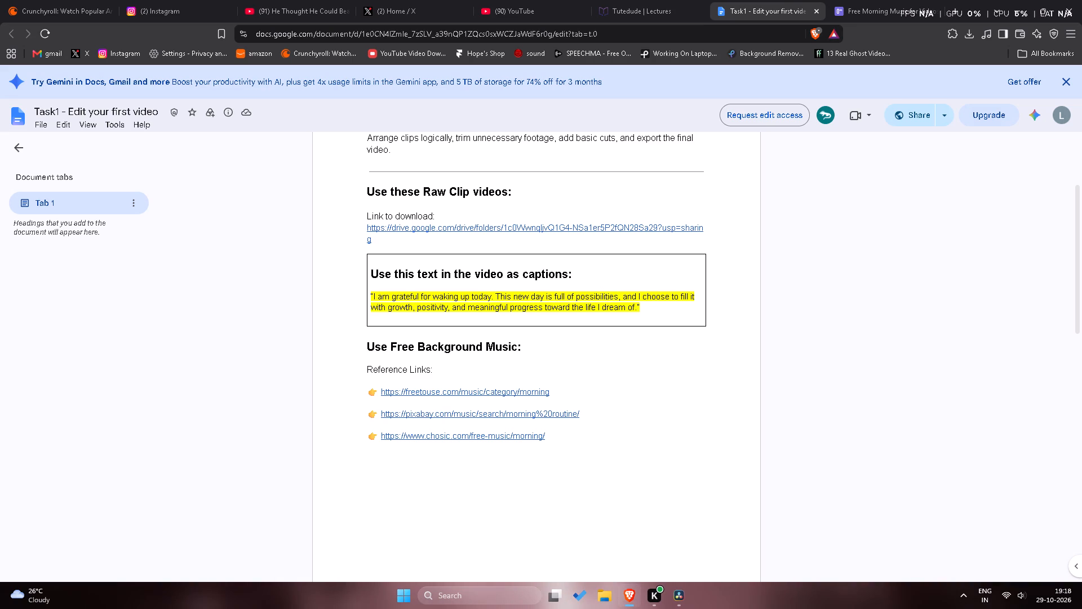
{"action": "key", "text": "alt+Tab"}
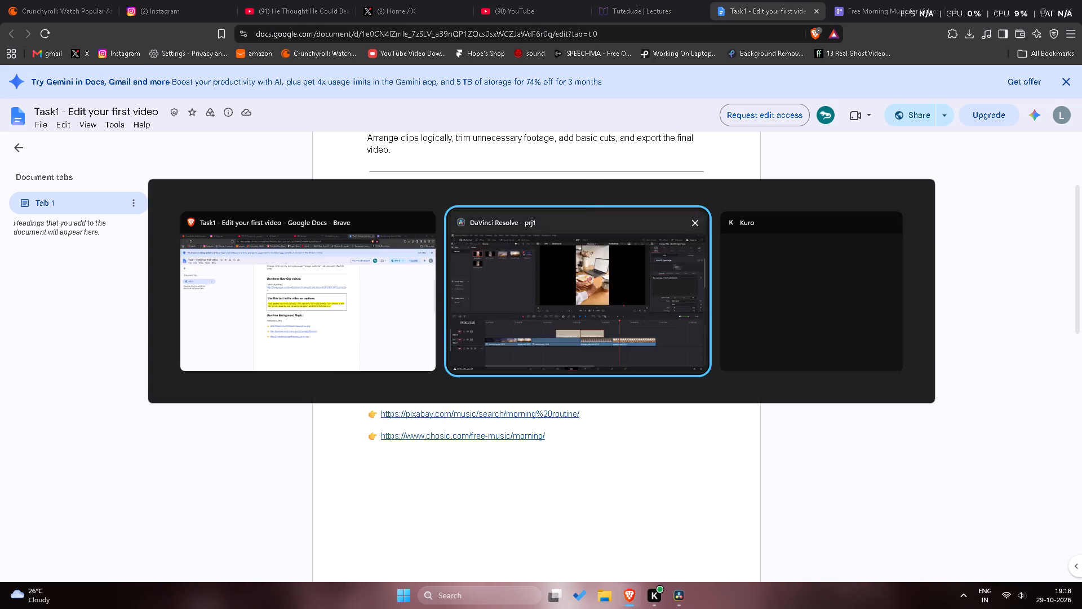
{"action": "left_click_drag", "start_coordinate": [720, 375], "coordinate": [675, 376]}
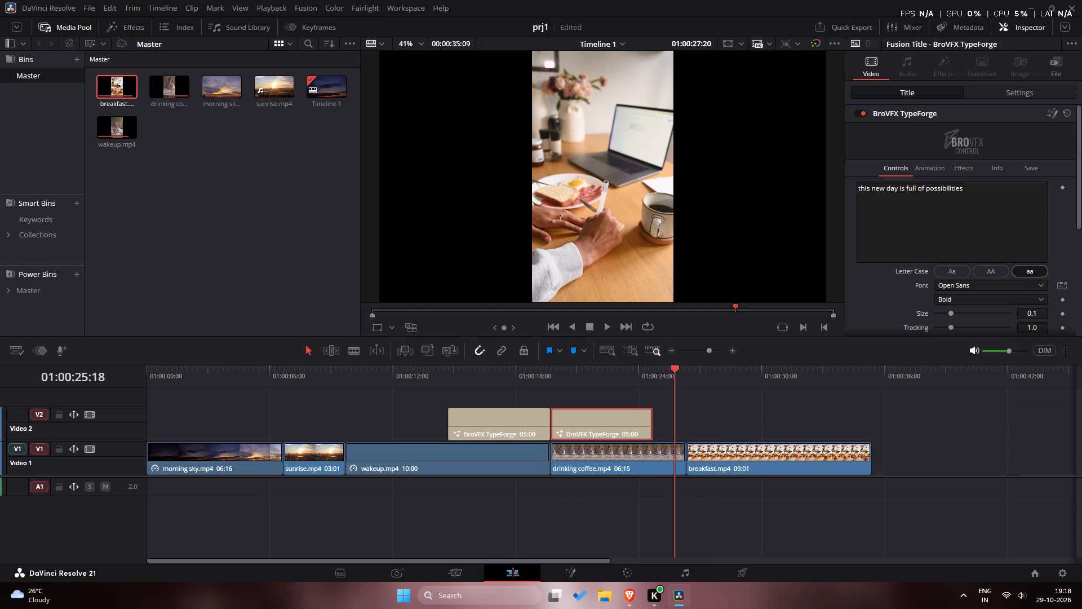
{"action": "left_click_drag", "start_coordinate": [675, 376], "coordinate": [686, 377]}
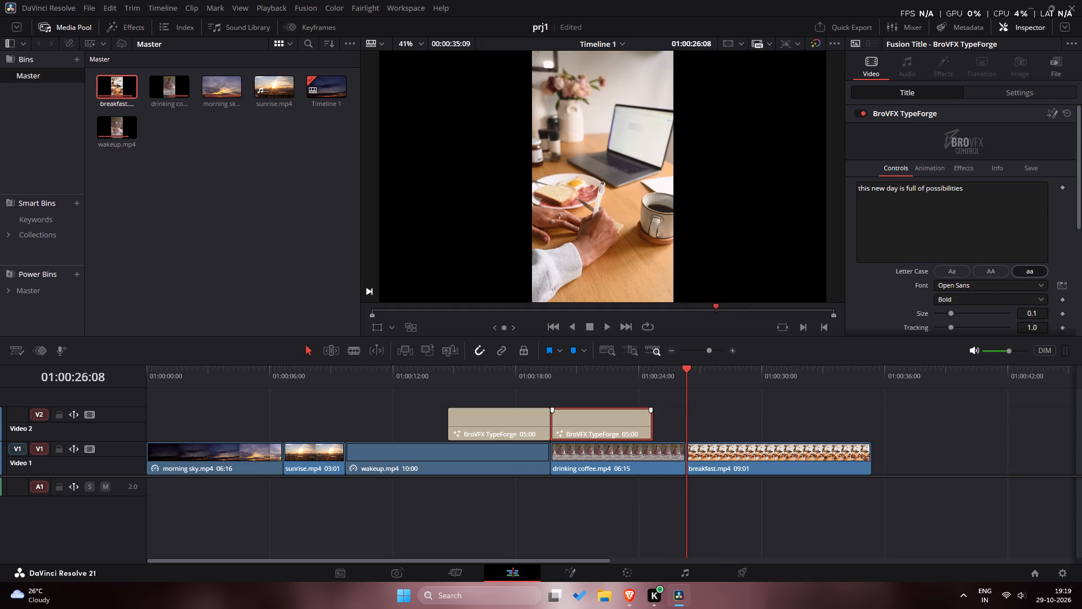
{"action": "left_click_drag", "start_coordinate": [603, 422], "coordinate": [742, 418], "text": "alt"}
Replace the caption text of the new title above breakfast.mp4 with "and i choss".
{"action": "left_click", "coordinate": [730, 429]}
{"action": "left_click_drag", "start_coordinate": [985, 191], "coordinate": [831, 182]}
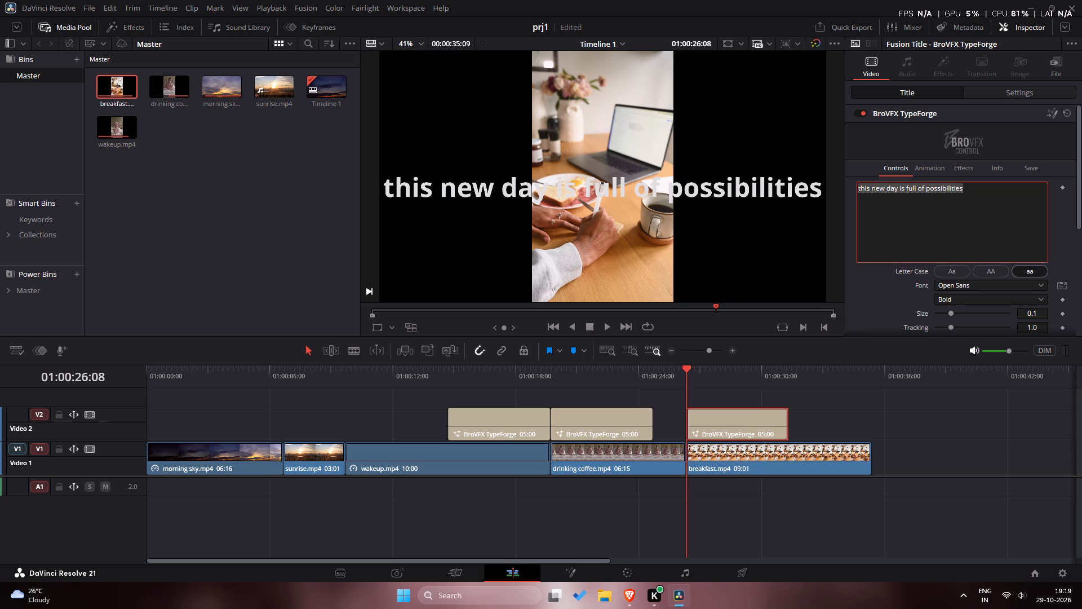
{"action": "type", "text": "an"}
{"action": "type", "text": "d i"}
{"action": "key", "text": "space"}
{"action": "type", "text": "cj"}
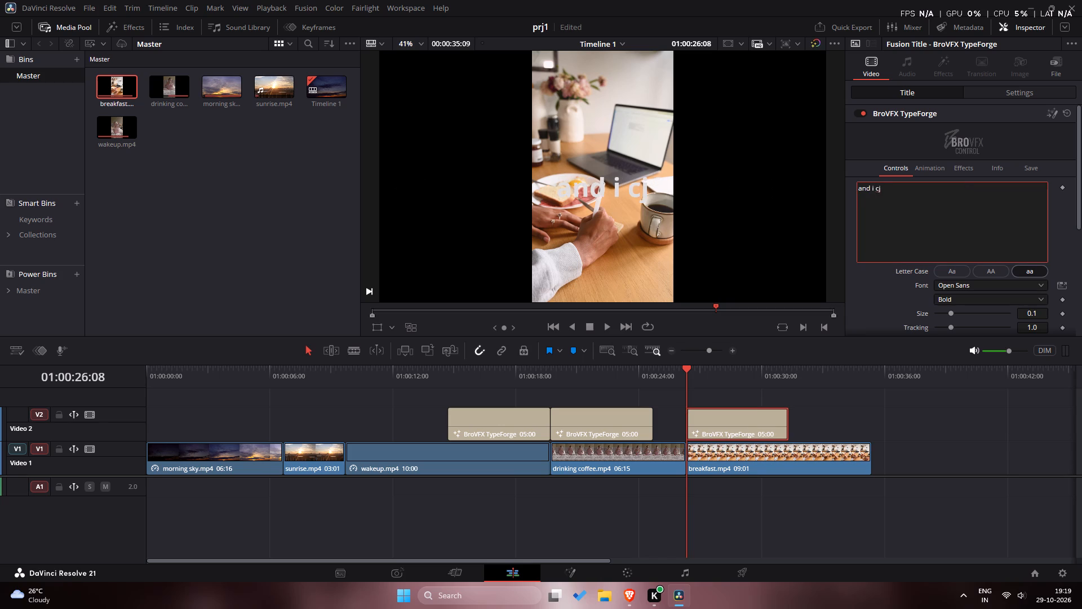
{"action": "key", "text": "BackSpace"}
{"action": "type", "text": "hoss"}
Correct the last word of the breakfast title's caption to "choose", checking the spelling in the task document.
{"action": "key", "text": "alt+Tab"}
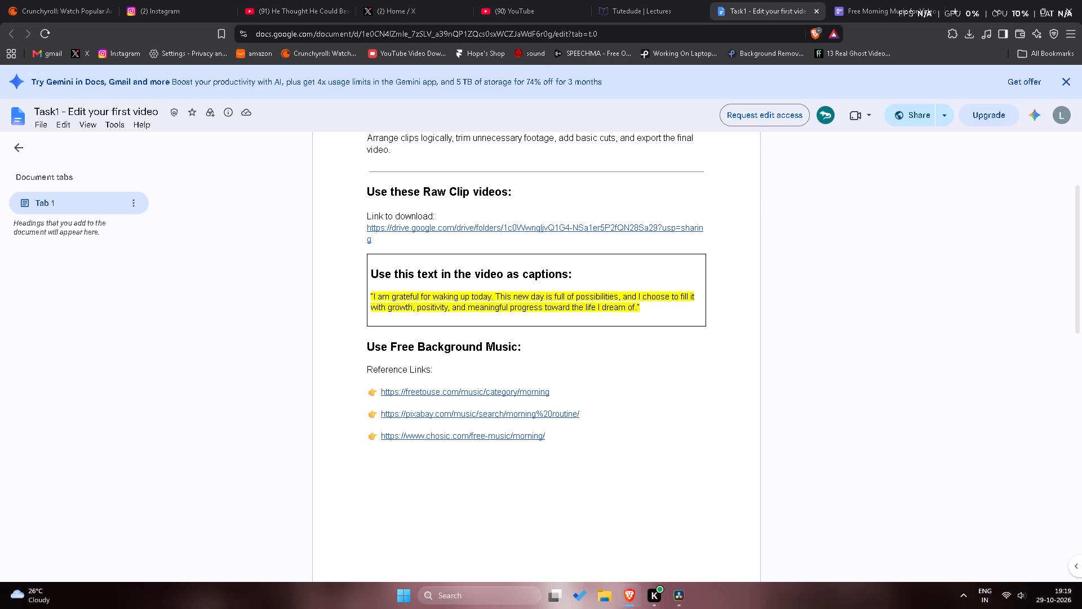
{"action": "key", "text": "alt+Tab"}
{"action": "double_click", "coordinate": [900, 188]}
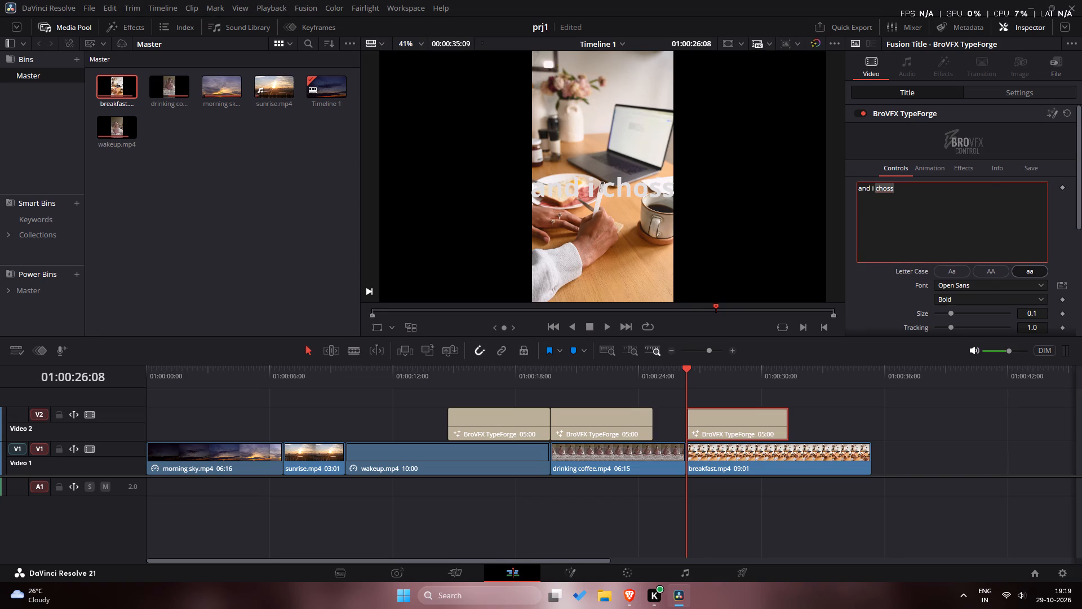
{"action": "right_click", "coordinate": [885, 188]}
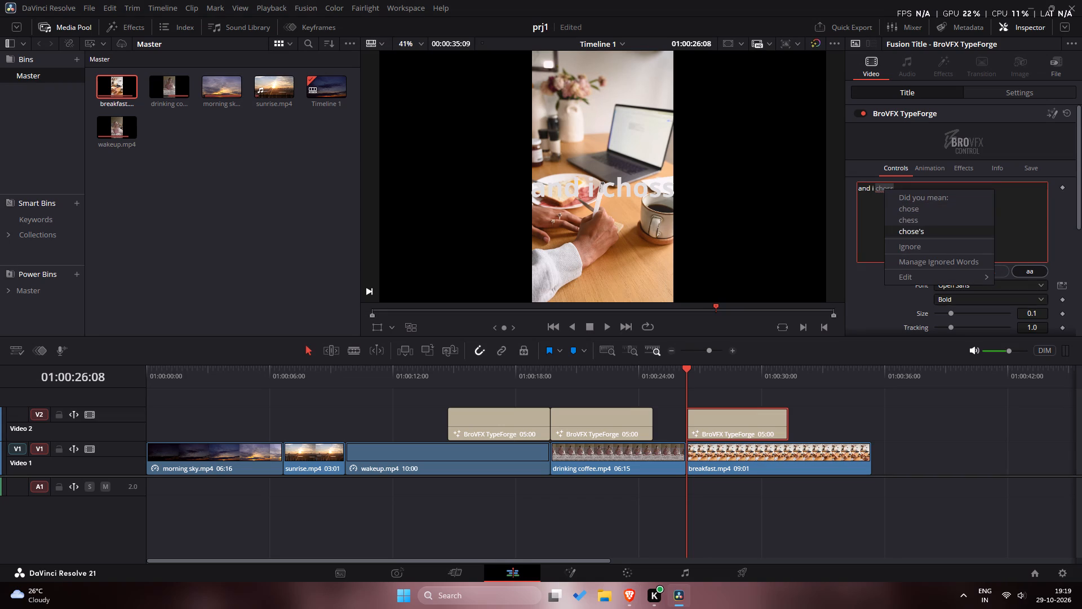
{"action": "key", "text": "alt+Tab"}
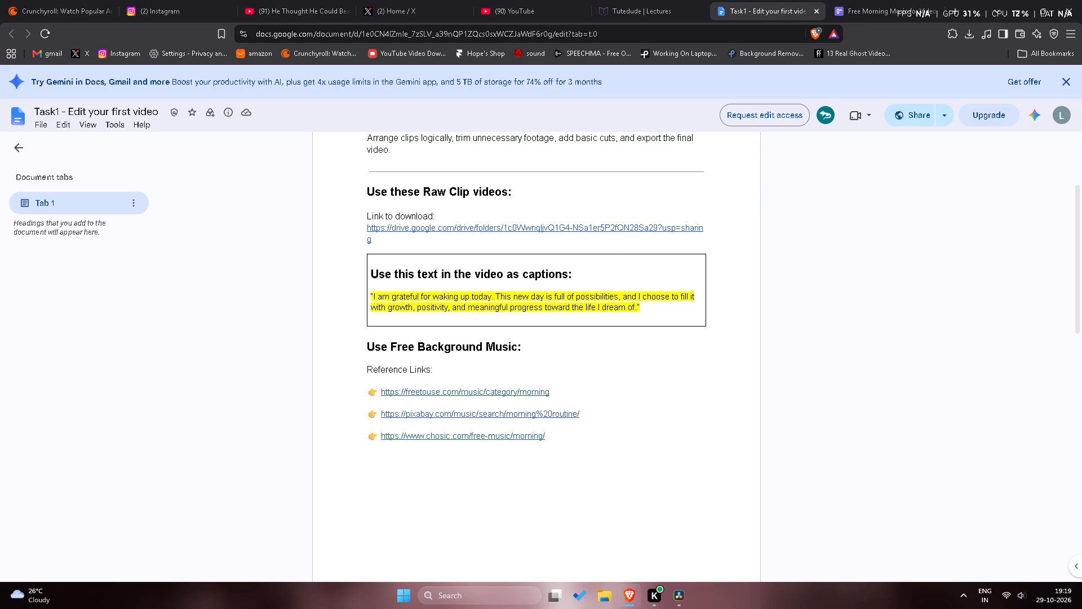
{"action": "key", "text": "alt+Tab"}
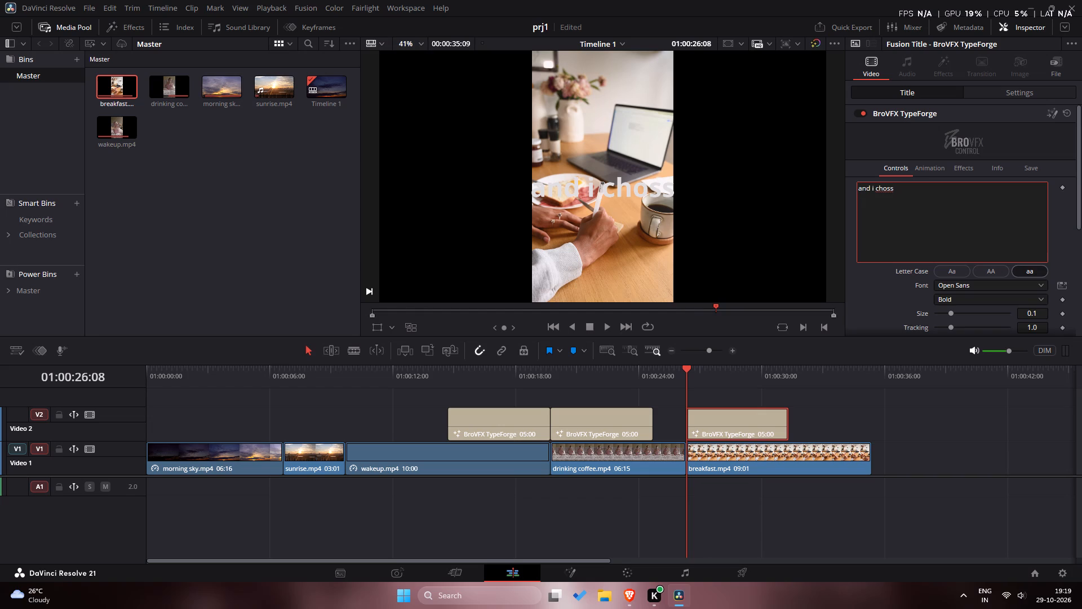
{"action": "double_click", "coordinate": [902, 189]}
{"action": "right_click", "coordinate": [902, 189]}
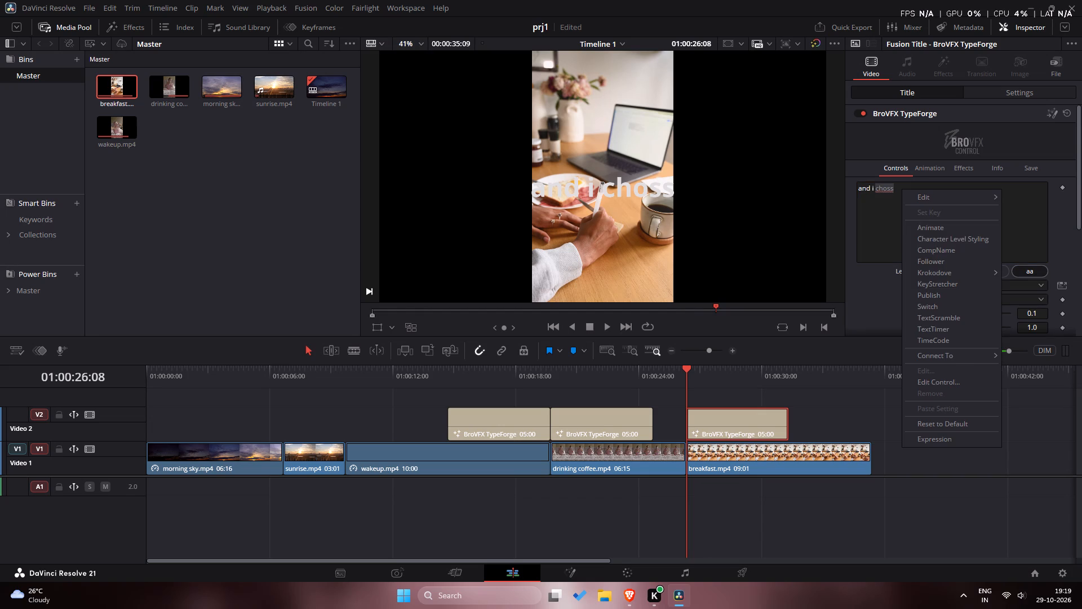
{"action": "right_click", "coordinate": [889, 186]}
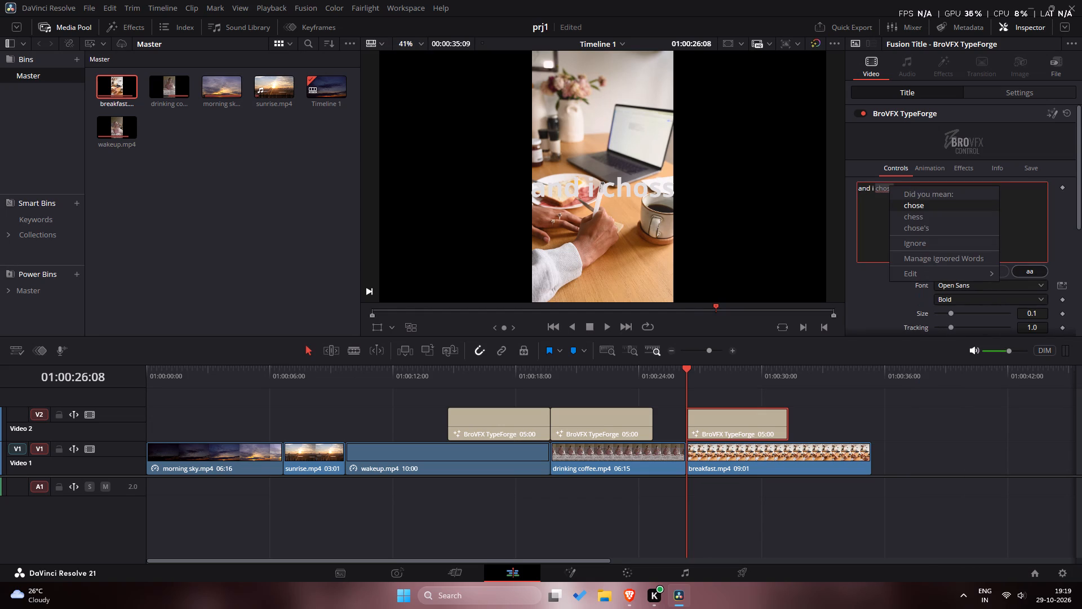
{"action": "left_click", "coordinate": [931, 207]}
{"action": "key", "text": "alt+Tab"}
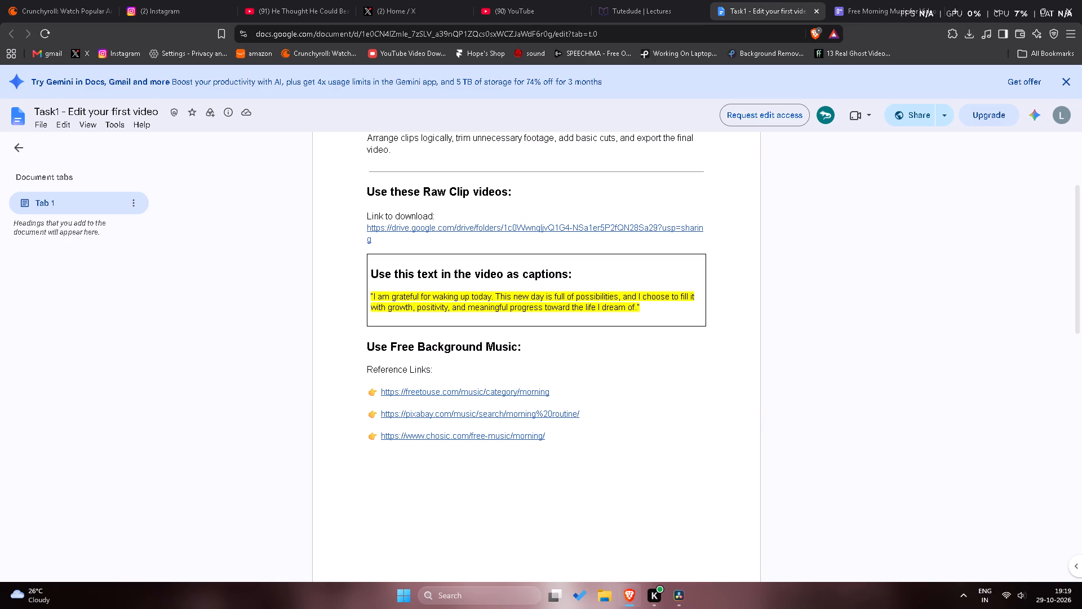
{"action": "key", "text": "alt+Tab"}
{"action": "left_click", "coordinate": [886, 192]}
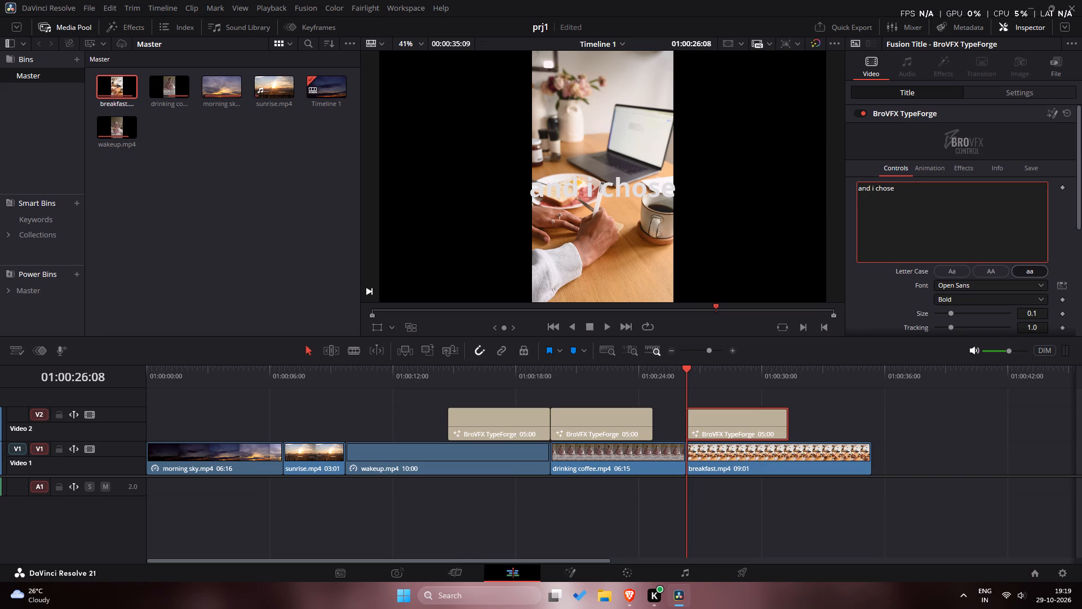
{"action": "key", "text": "o"}
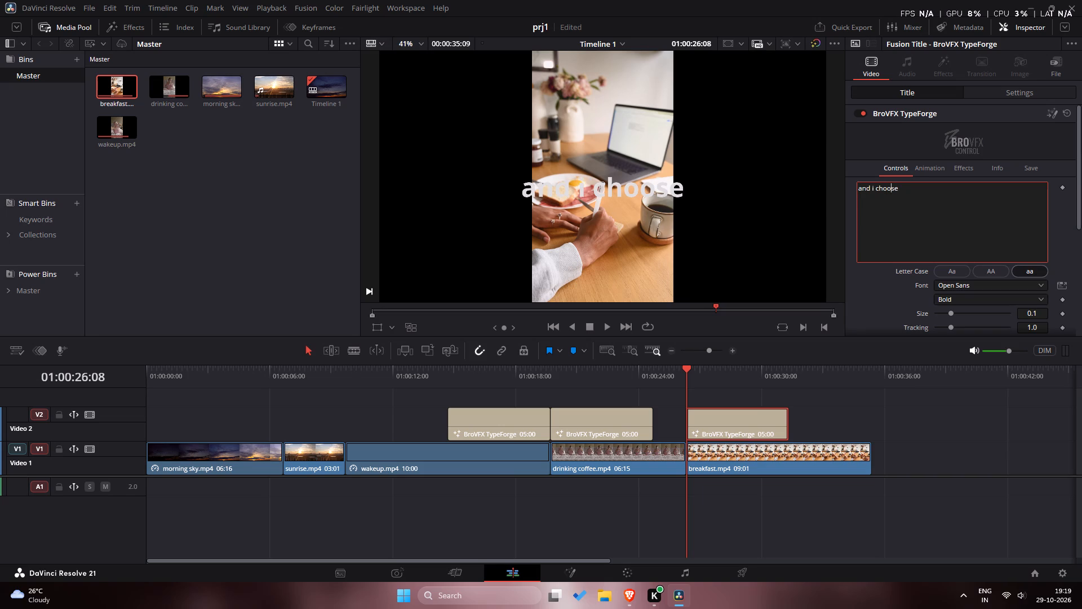
Extend the breakfast title's caption to "and i choose to fill it with growth", following the wording in the task document.
{"action": "left_click", "coordinate": [917, 192]}
{"action": "key", "text": "space"}
{"action": "key", "text": "alt+Tab"}
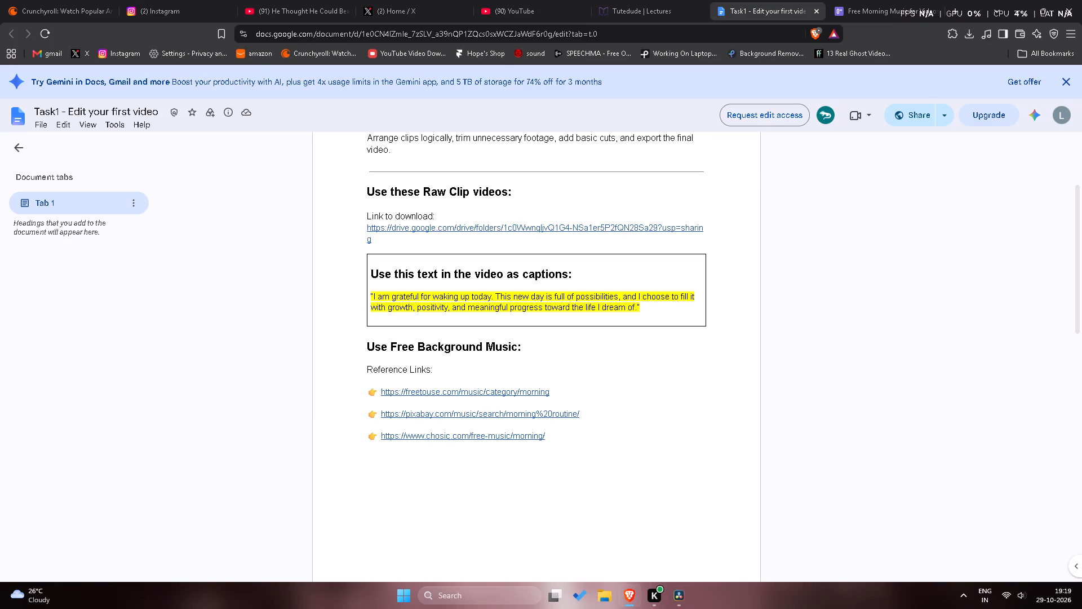
{"action": "key", "text": "alt+Tab"}
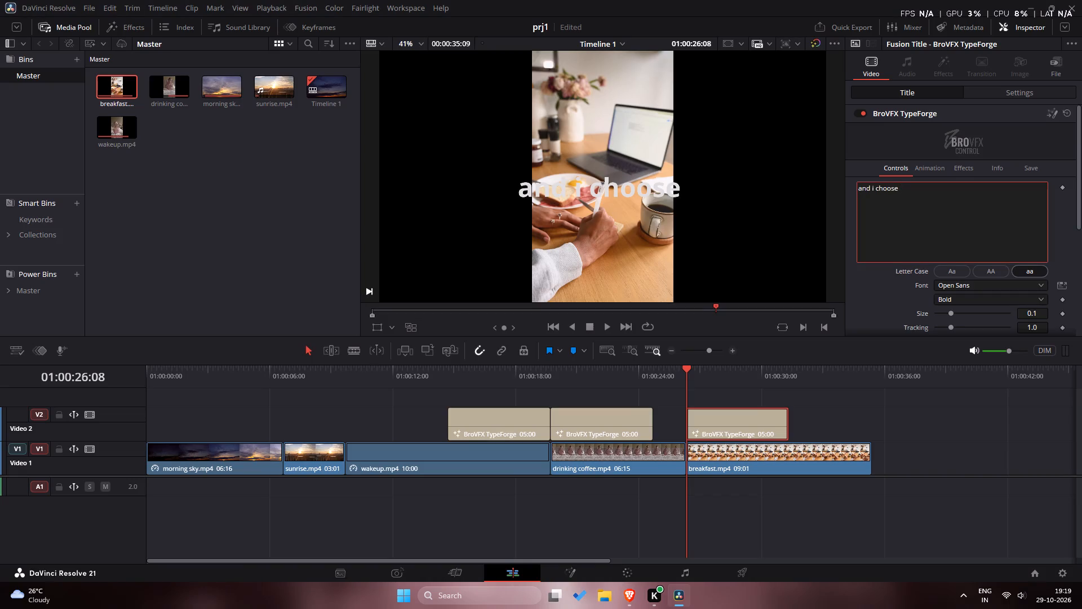
{"action": "type", "text": "to fill it"}
{"action": "key", "text": "alt+Tab"}
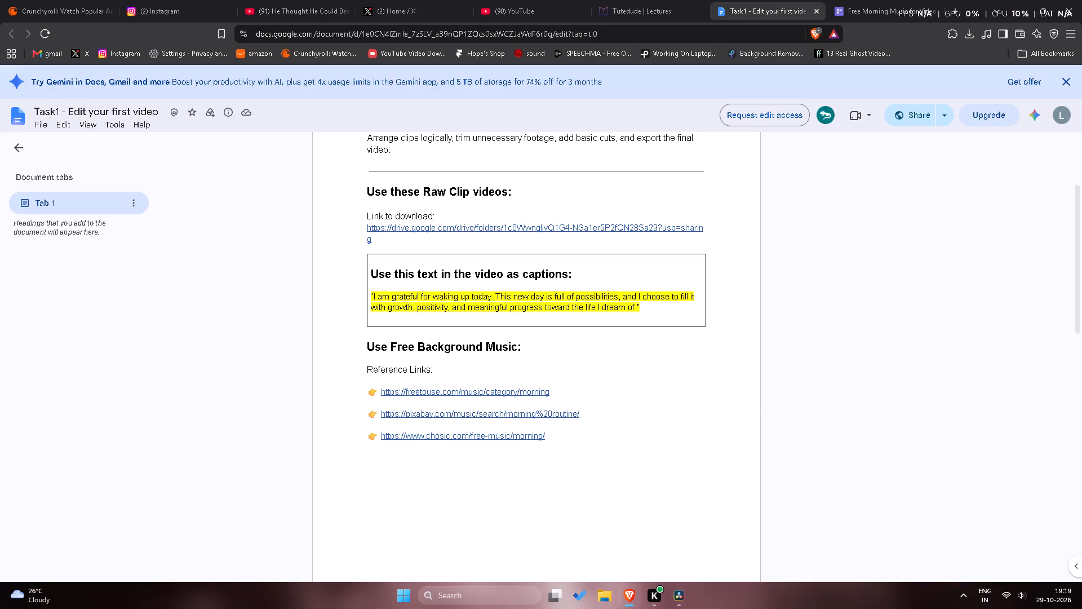
{"action": "key", "text": "alt+Tab"}
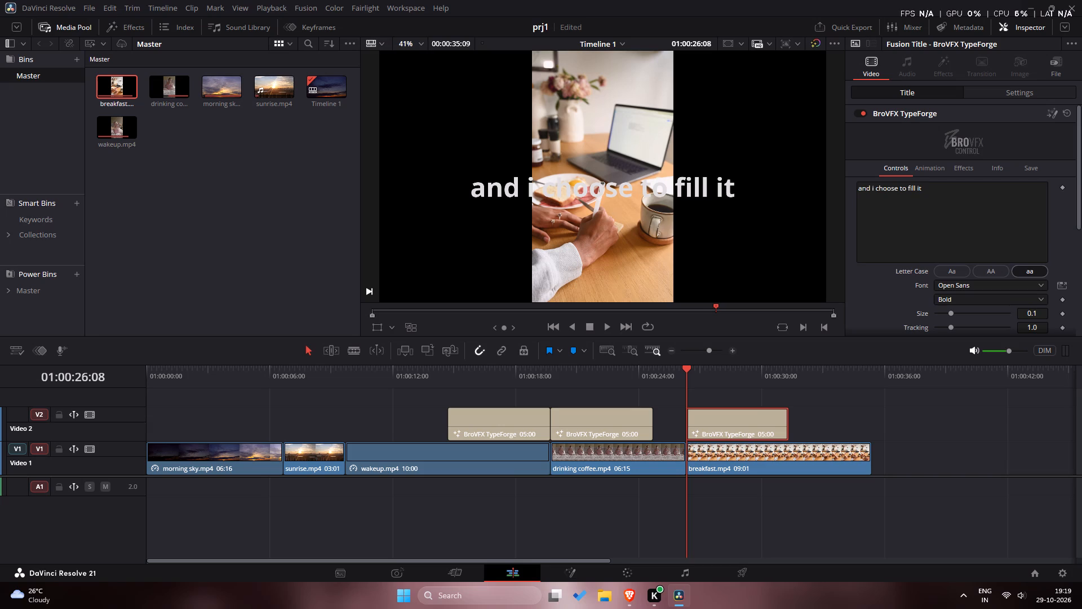
{"action": "key", "text": "space"}
{"action": "type", "text": "with growth"}
{"action": "key", "text": "space"}
{"action": "key", "text": "alt+Tab"}
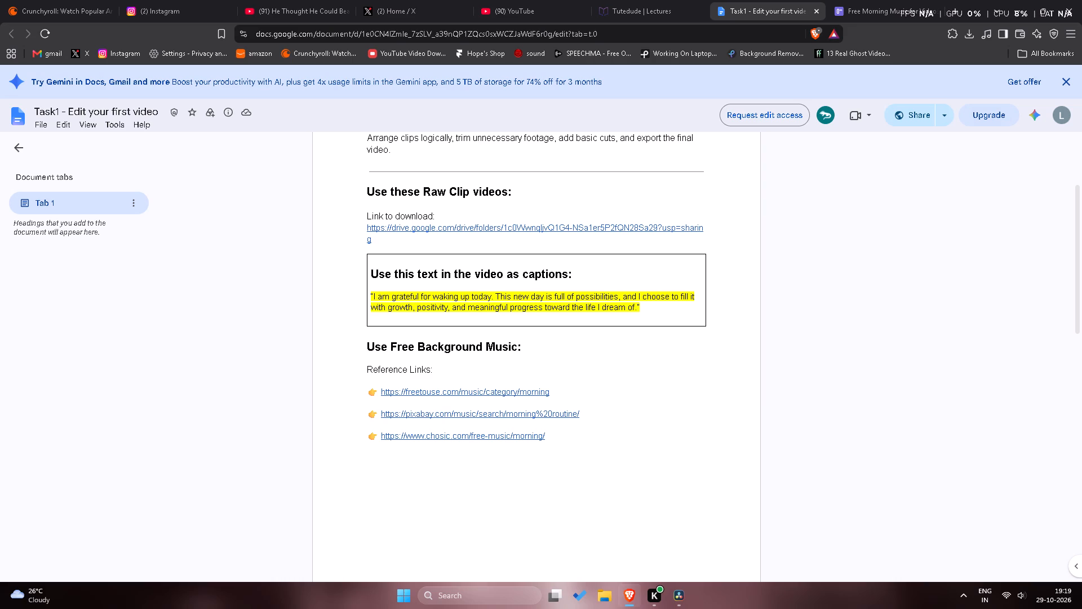
{"action": "key", "text": "alt+Tab"}
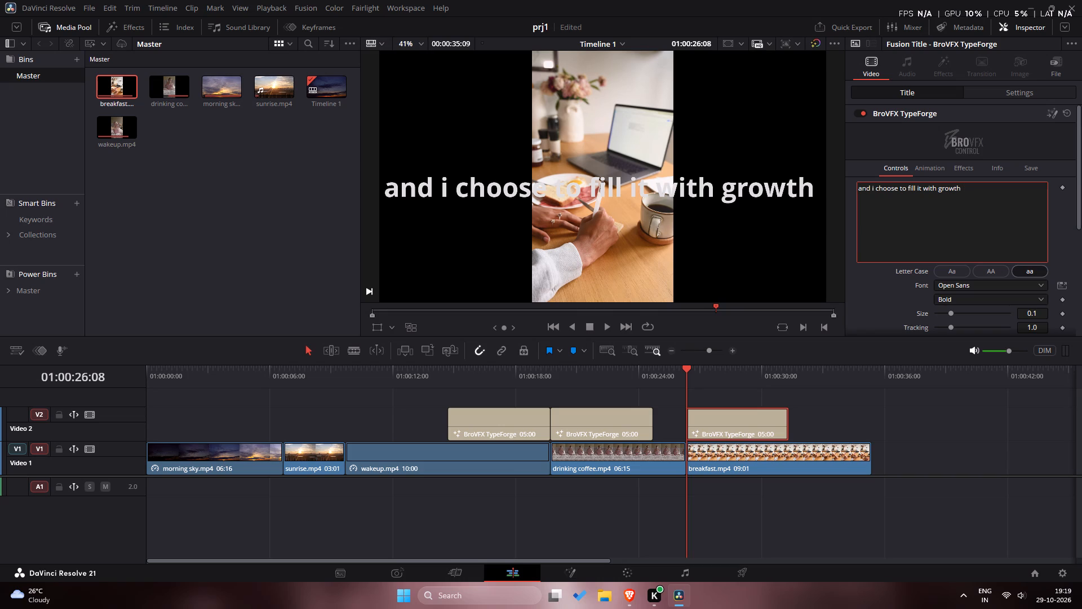
{"action": "key", "text": "alt+Tab"}
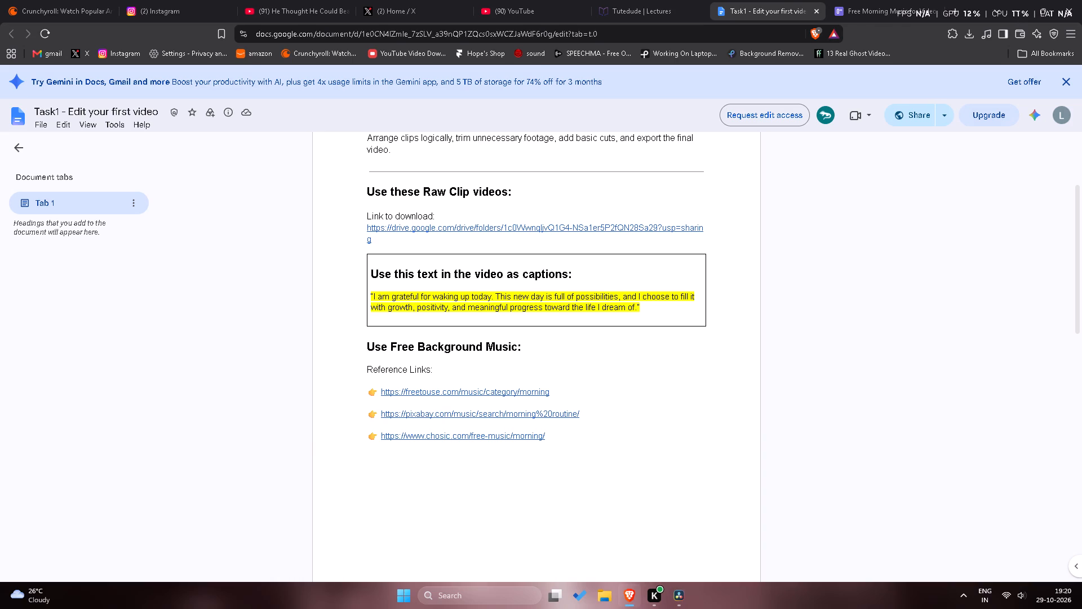
{"action": "key", "text": "alt+Tab"}
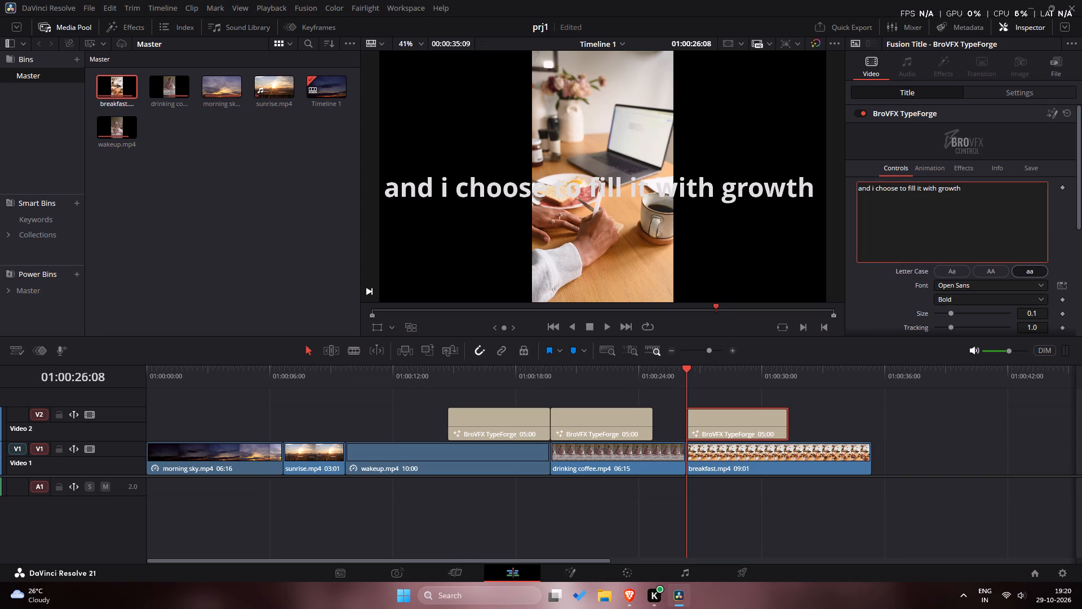
Duplicate the breakfast title on Video 2 so the copy ends flush with the end of breakfast.mp4, overlapping the original title's tail.
{"action": "left_click_drag", "start_coordinate": [686, 372], "coordinate": [680, 389]}
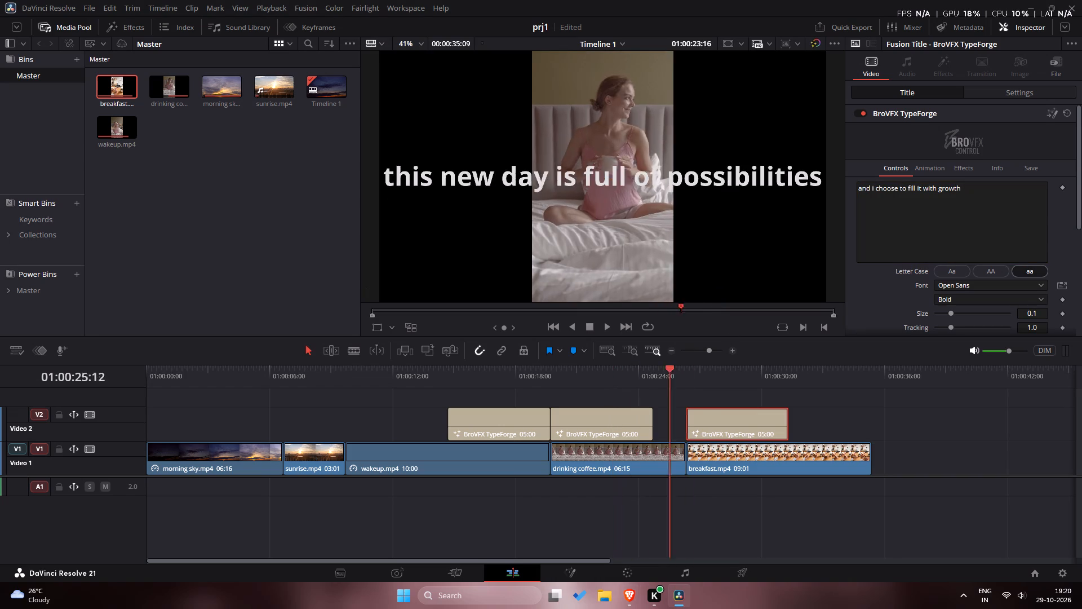
{"action": "left_click_drag", "start_coordinate": [680, 389], "coordinate": [758, 392]}
{"action": "left_click_drag", "start_coordinate": [741, 423], "coordinate": [819, 423], "text": "alt"}
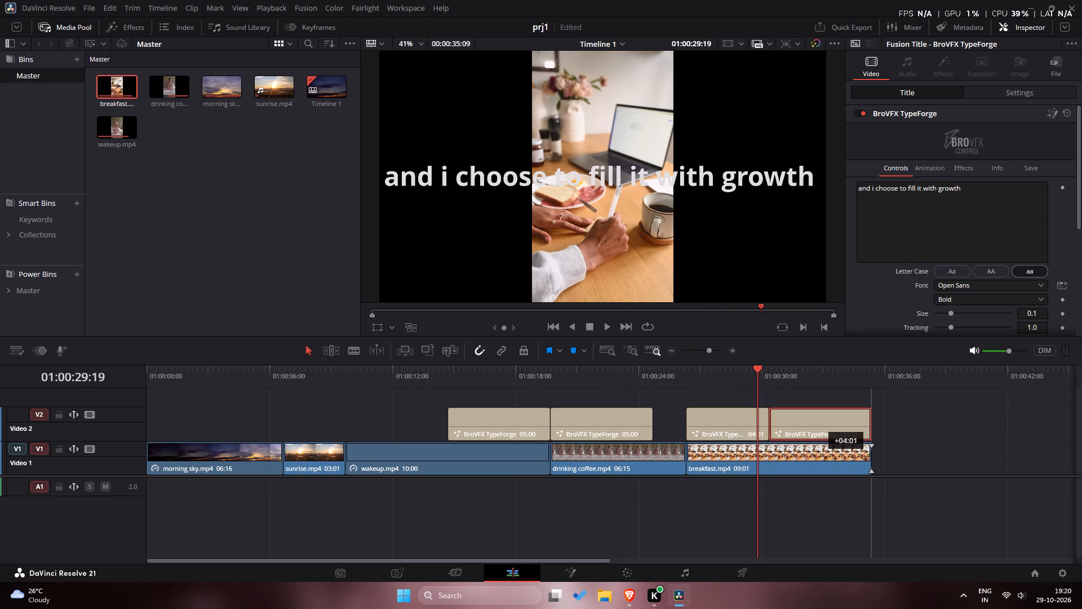
{"action": "left_click_drag", "start_coordinate": [819, 423], "coordinate": [829, 423], "text": "alt"}
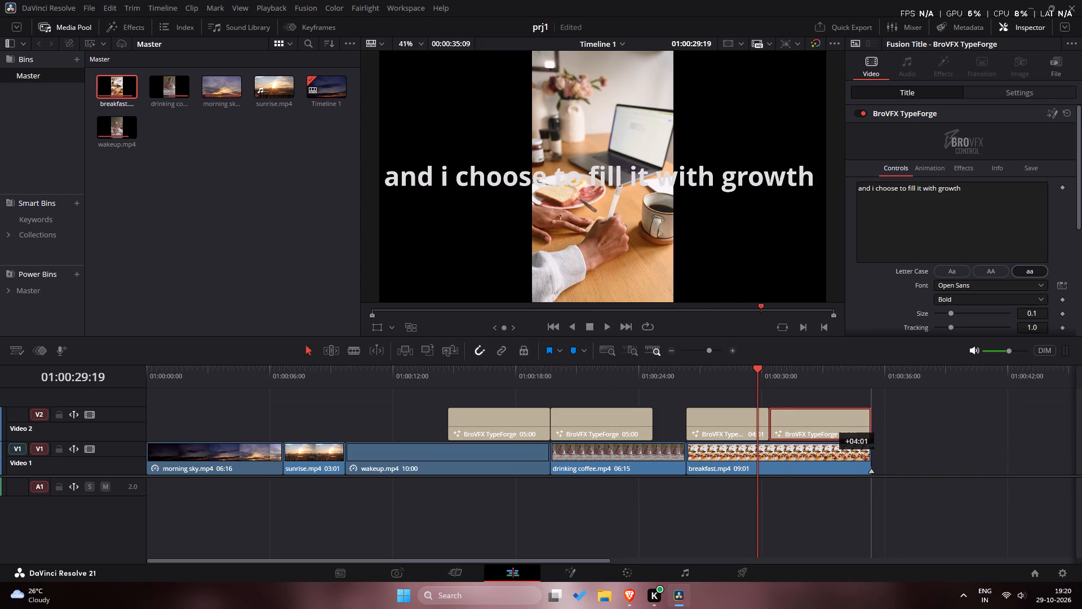
{"action": "left_click_drag", "start_coordinate": [829, 423], "coordinate": [824, 423], "text": "alt"}
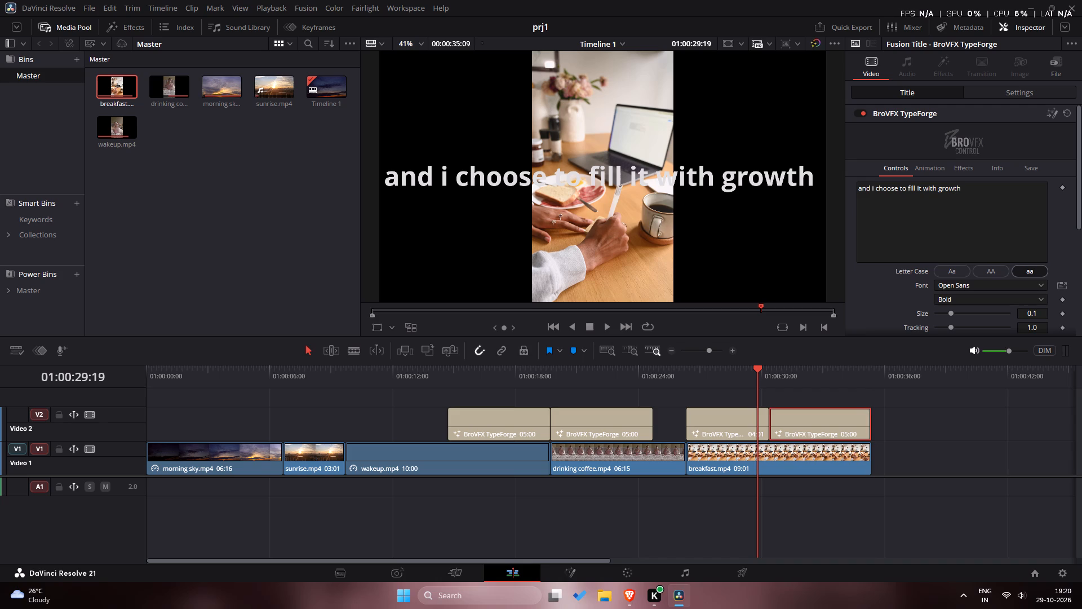
Replace the caption of the last title on Video 2 with "positivity", checking its spelling against the task document.
{"action": "left_click_drag", "start_coordinate": [982, 193], "coordinate": [877, 173]}
{"action": "key", "text": "BackSpace"}
{"action": "key", "text": "alt+Tab"}
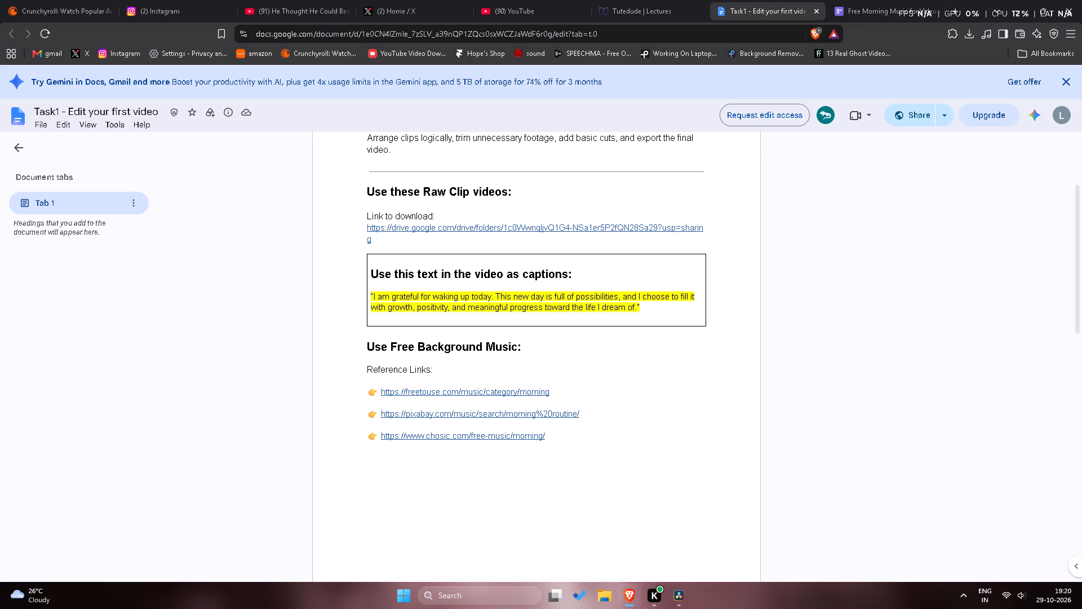
{"action": "key", "text": "alt+Tab"}
{"action": "type", "text": "positivit"}
{"action": "key", "text": "y"}
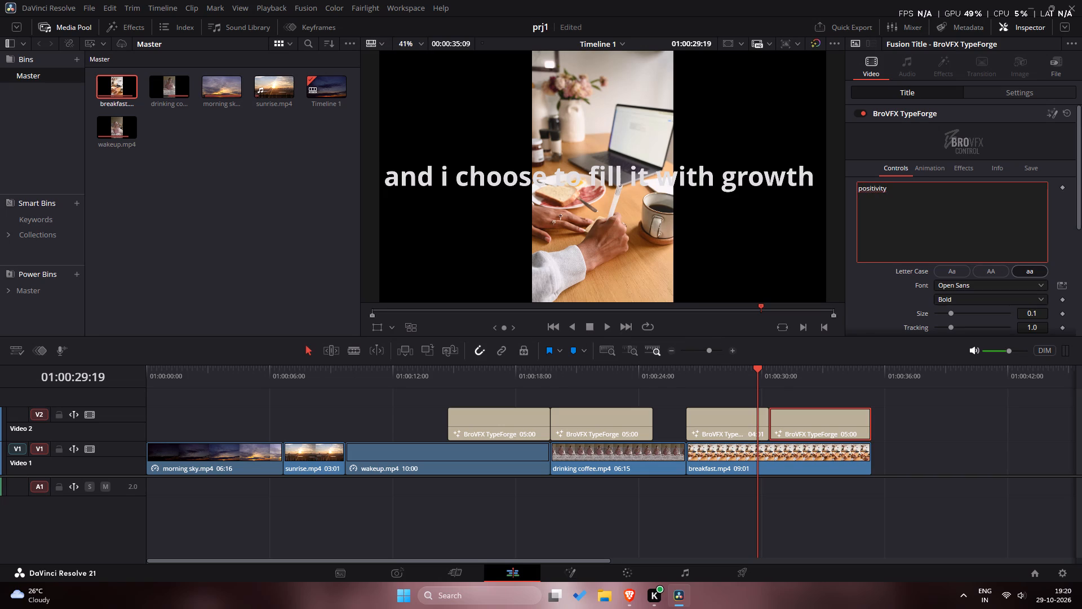
{"action": "right_click", "coordinate": [884, 189]}
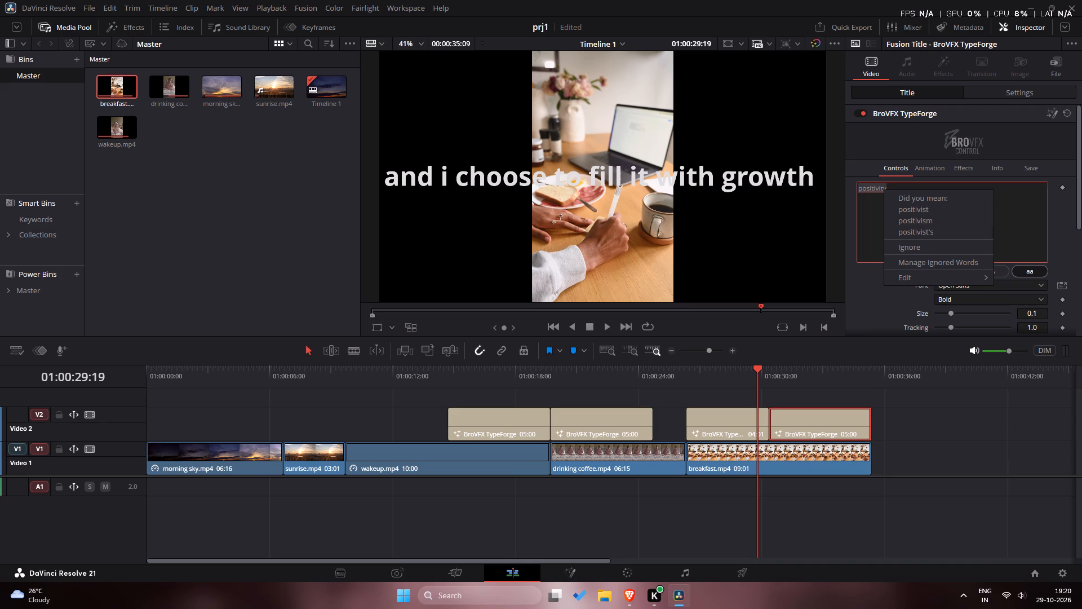
{"action": "left_click", "coordinate": [1010, 213]}
{"action": "key", "text": "alt+Tab"}
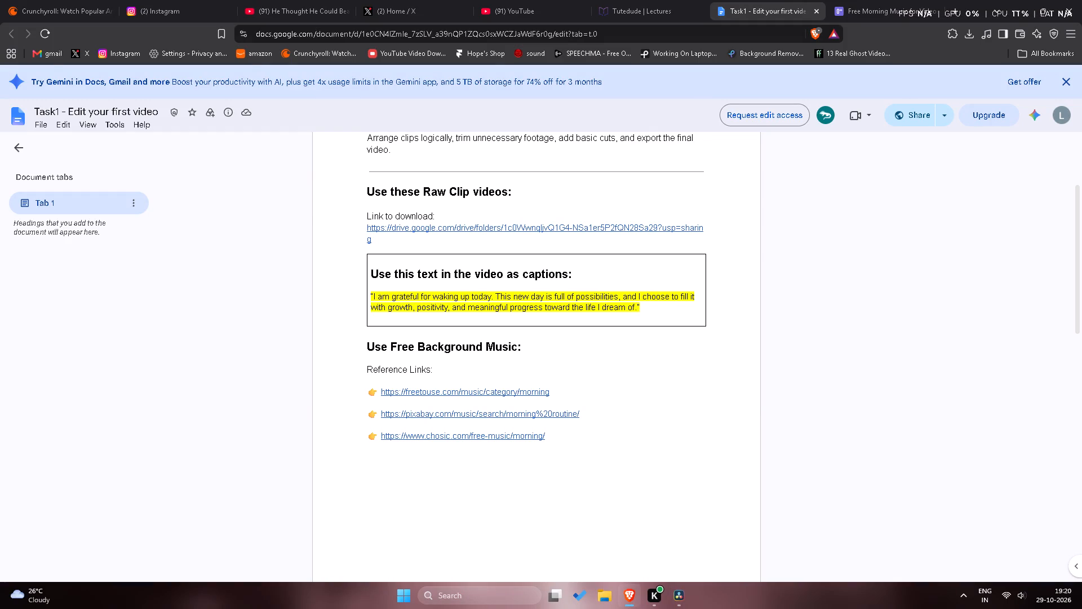
{"action": "key", "text": "alt+Tab"}
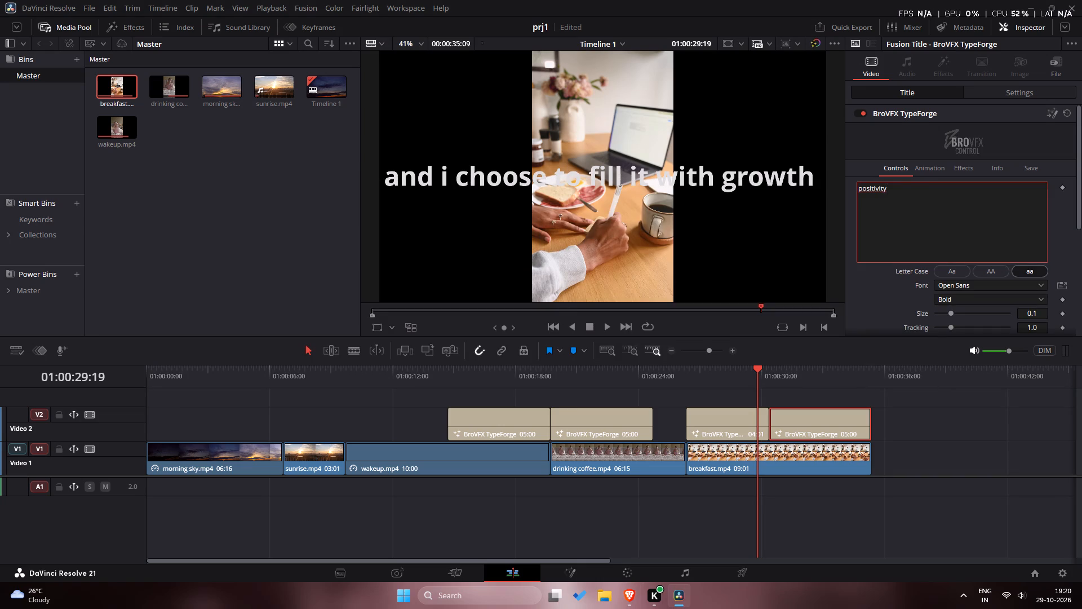
{"action": "key", "text": "alt+Tab"}
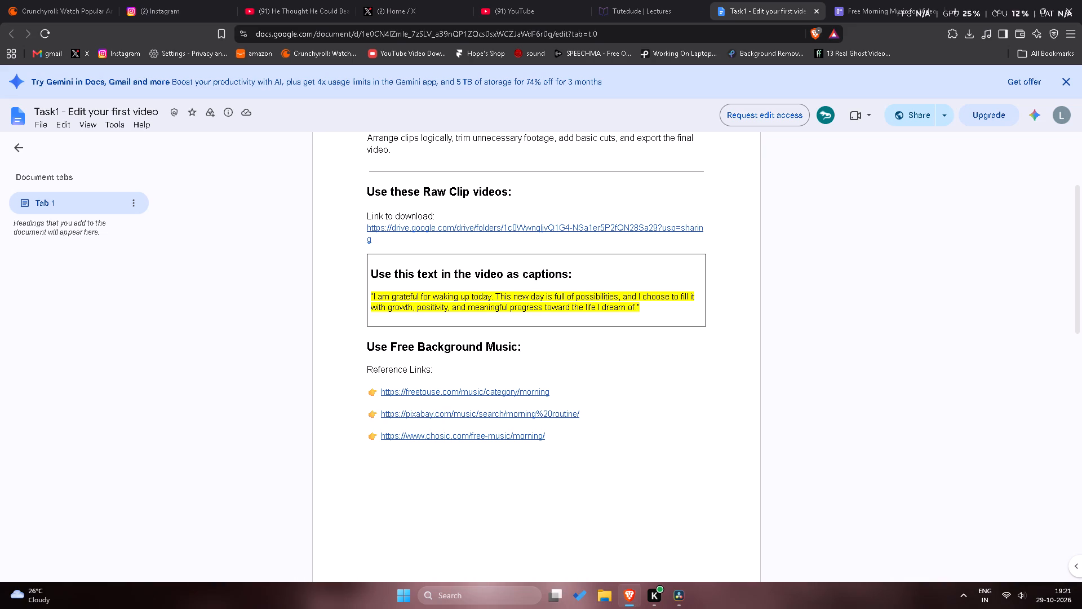
{"action": "key", "text": "alt+Tab"}
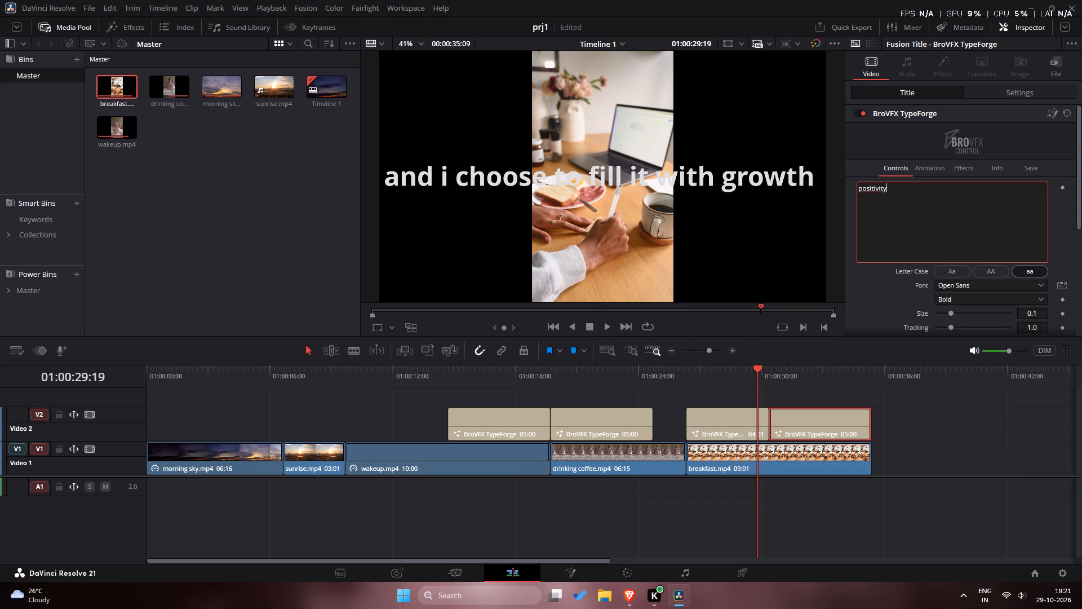
{"action": "left_click", "coordinate": [898, 192]}
Move the playhead to 01:00:31:10, nudge the "positivity" title one frame earlier on Video 2 and briefly play it.
{"action": "left_click_drag", "start_coordinate": [753, 372], "coordinate": [768, 376]}
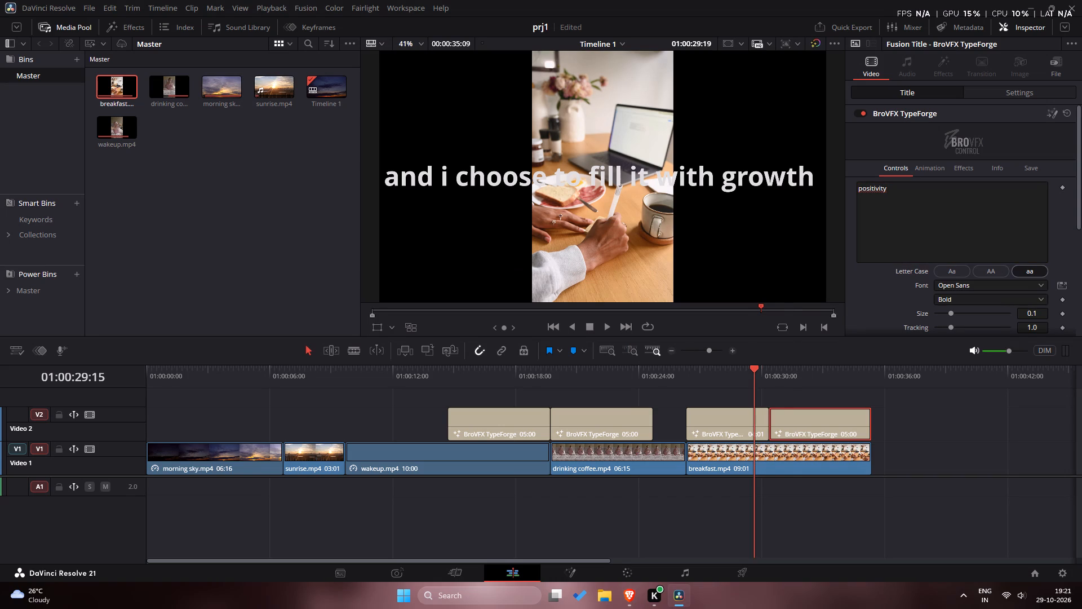
{"action": "left_click_drag", "start_coordinate": [768, 376], "coordinate": [791, 382]}
{"action": "key", "text": "alt+Tab"}
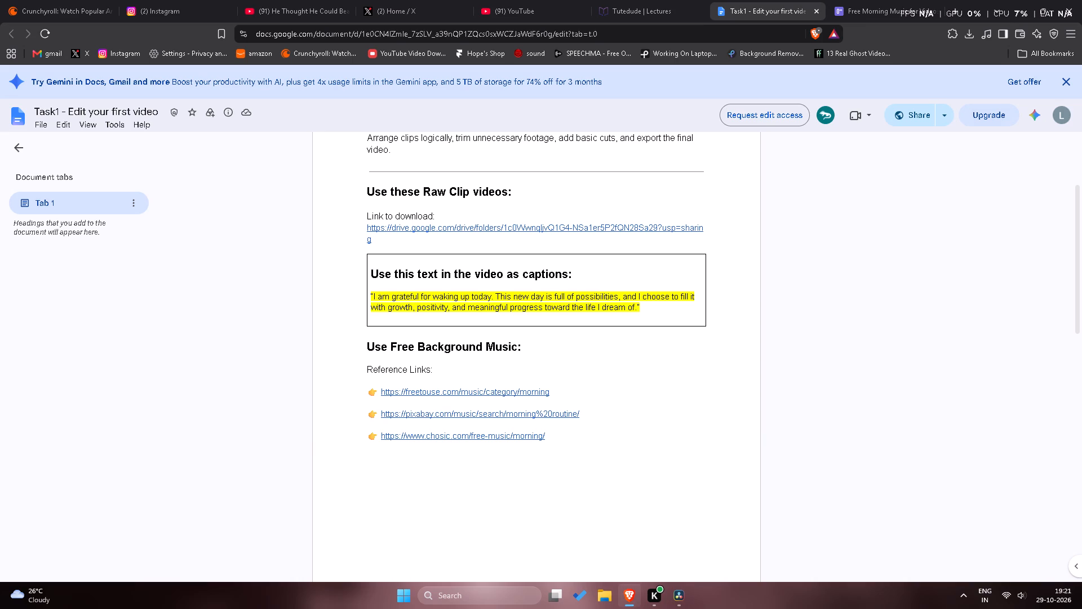
{"action": "key", "text": "alt+Tab"}
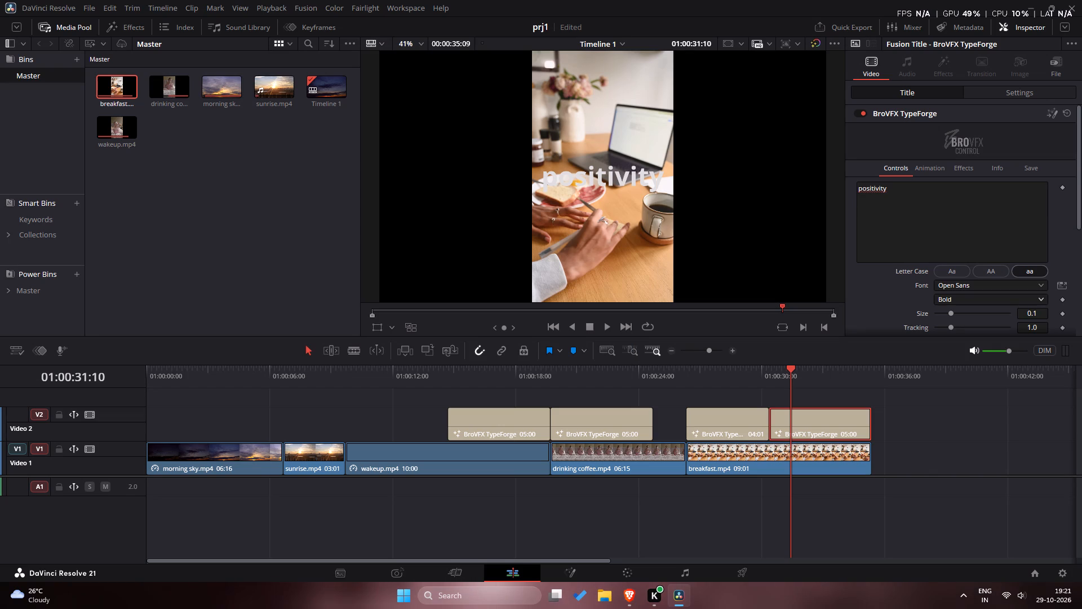
{"action": "type", "text": ","}
{"action": "key", "text": "space"}
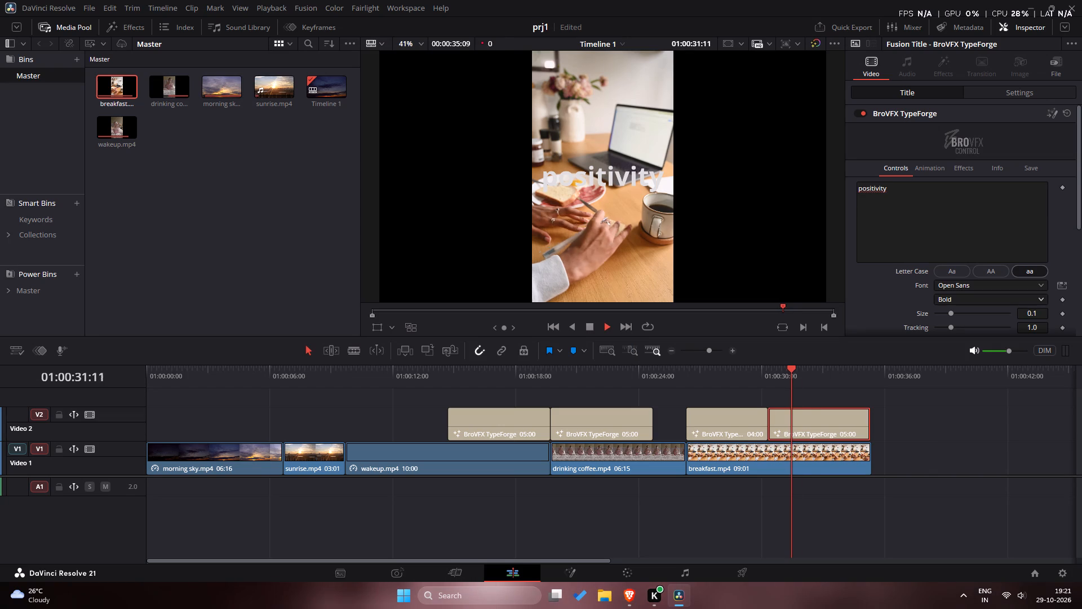
{"action": "key", "text": "space"}
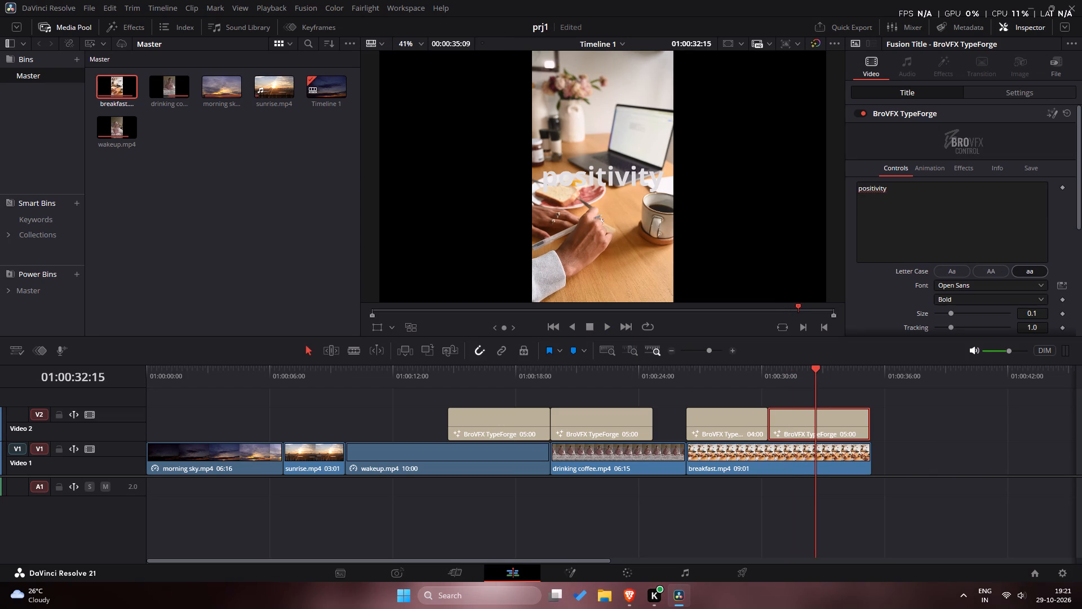
Extend the last title's caption to "positivity, and meaningful", comparing the wording with the task document.
{"action": "left_click", "coordinate": [944, 184]}
{"action": "type", "text": ", anf"}
{"action": "key", "text": "BackSpace"}
{"action": "type", "text": "d me"}
{"action": "type", "text": "aning"}
{"action": "key", "text": "alt+Tab"}
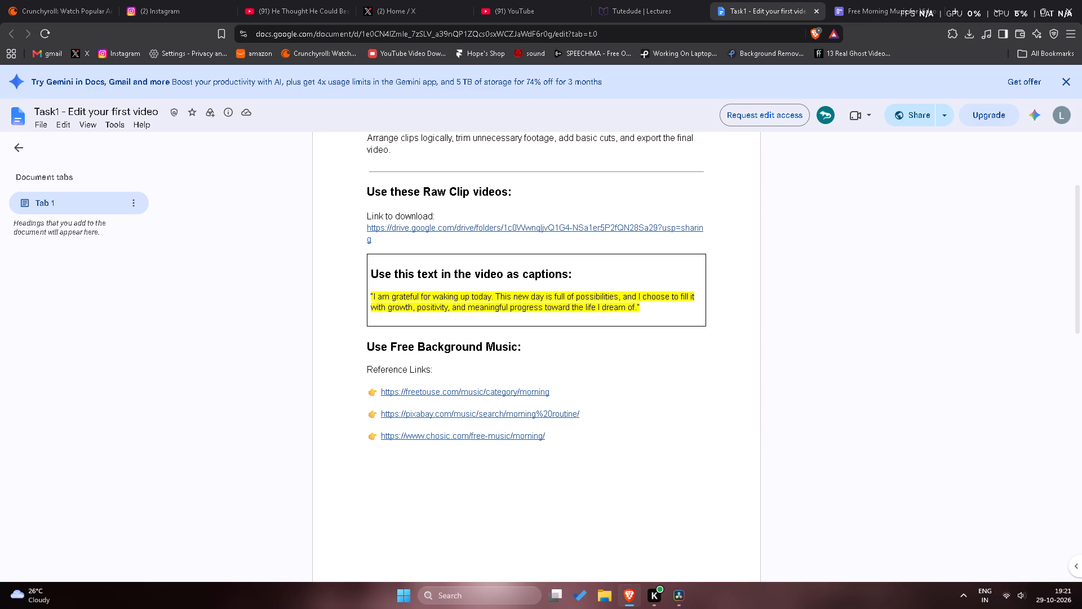
{"action": "key", "text": "alt+Tab"}
{"action": "key", "text": "d"}
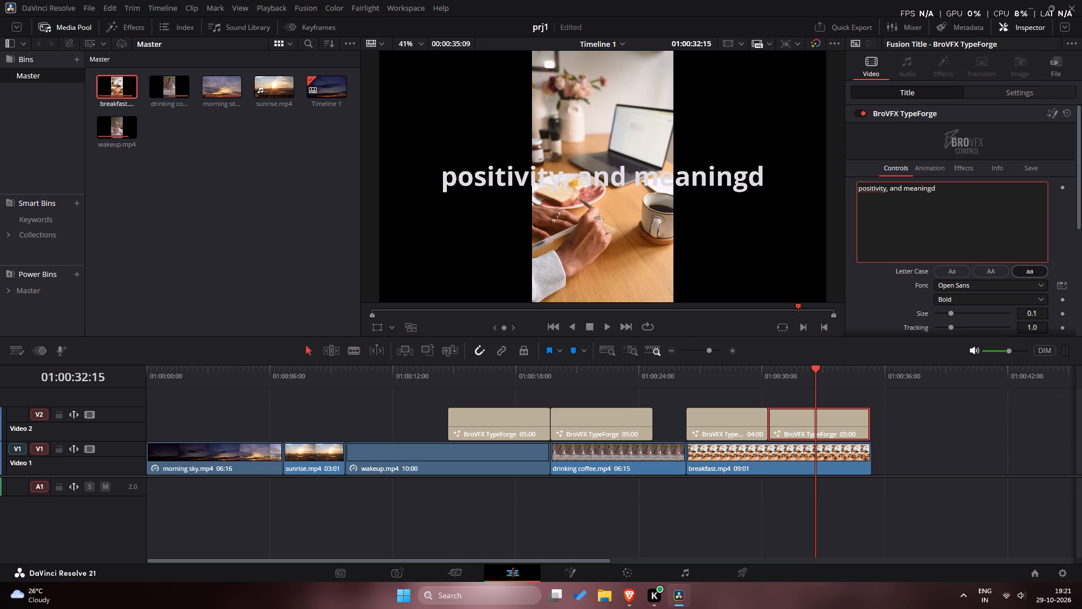
{"action": "key", "text": "BackSpace"}
{"action": "key", "text": "f"}
{"action": "key", "text": "u"}
{"action": "key", "text": "l"}
{"action": "key", "text": "space"}
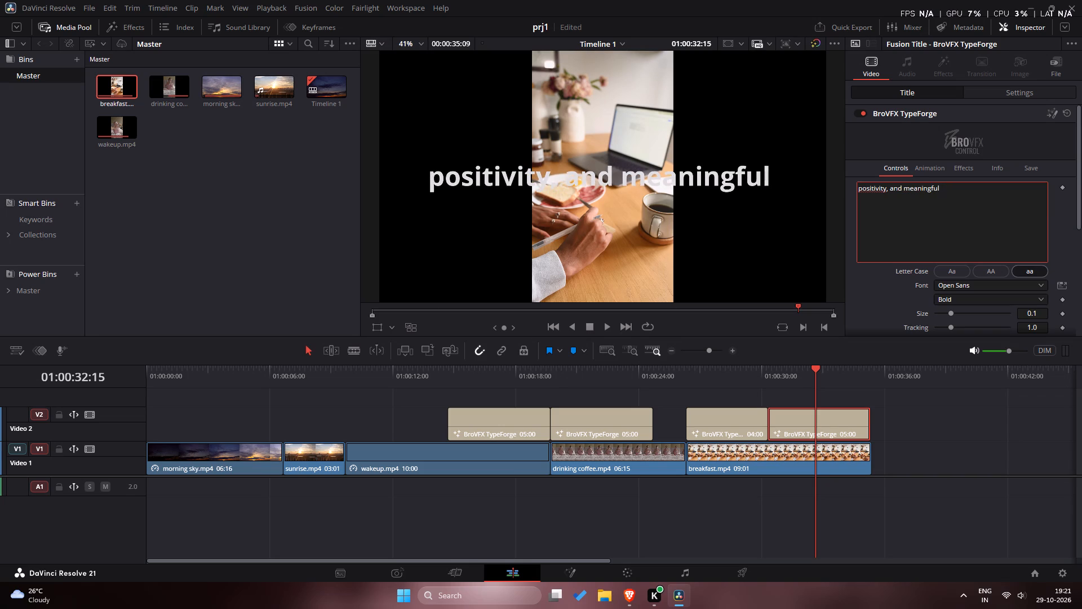
{"action": "key", "text": "alt+Tab"}
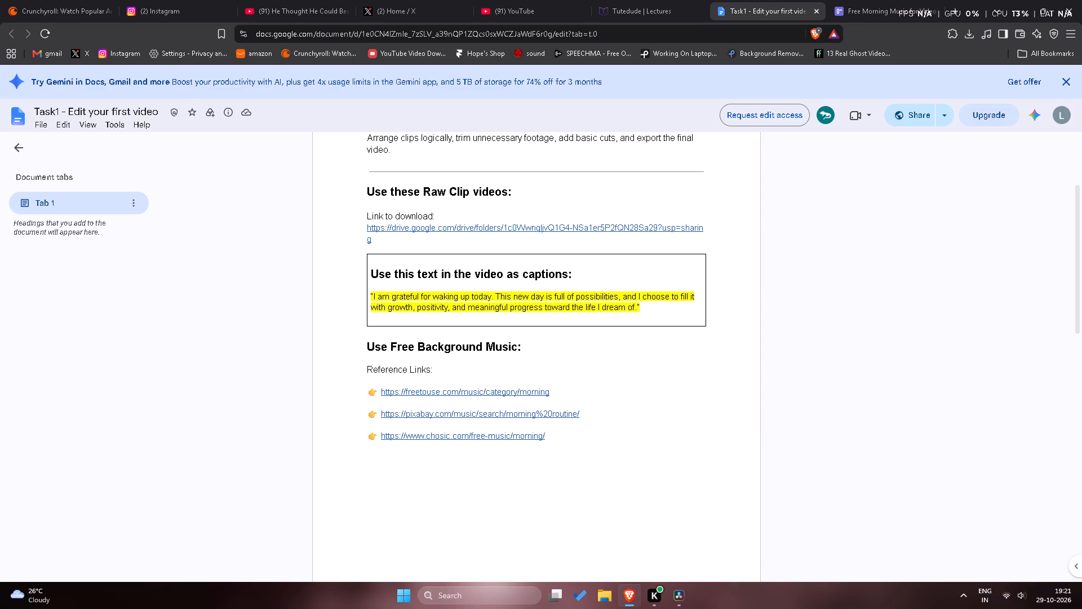
{"action": "key", "text": "alt+Tab"}
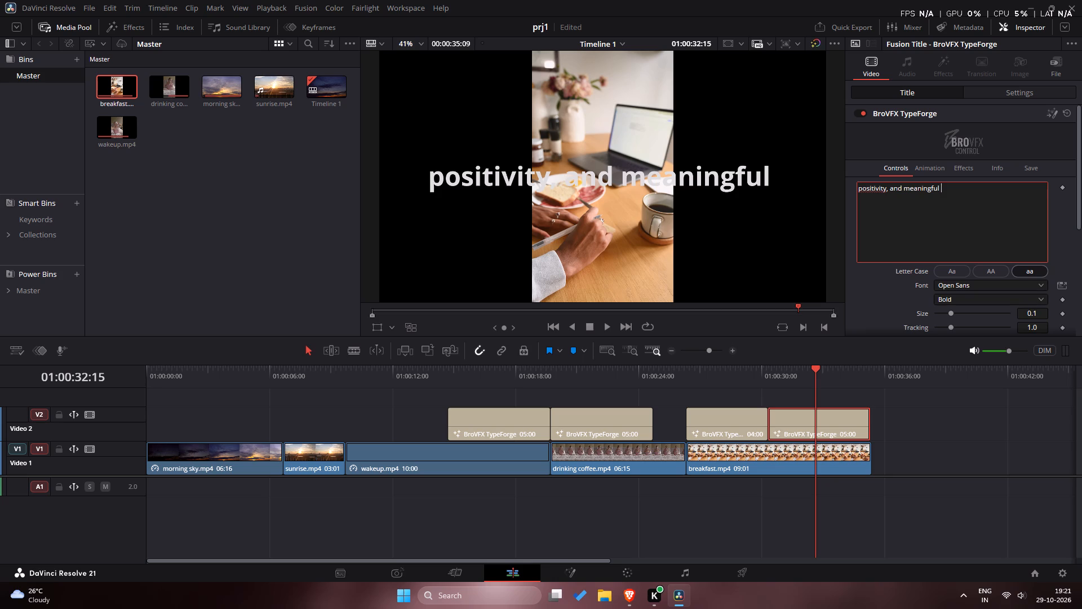
Play and scrub through breakfast.mp4 to examine the two caption titles above it and their timing.
{"action": "left_click_drag", "start_coordinate": [817, 373], "coordinate": [729, 378]}
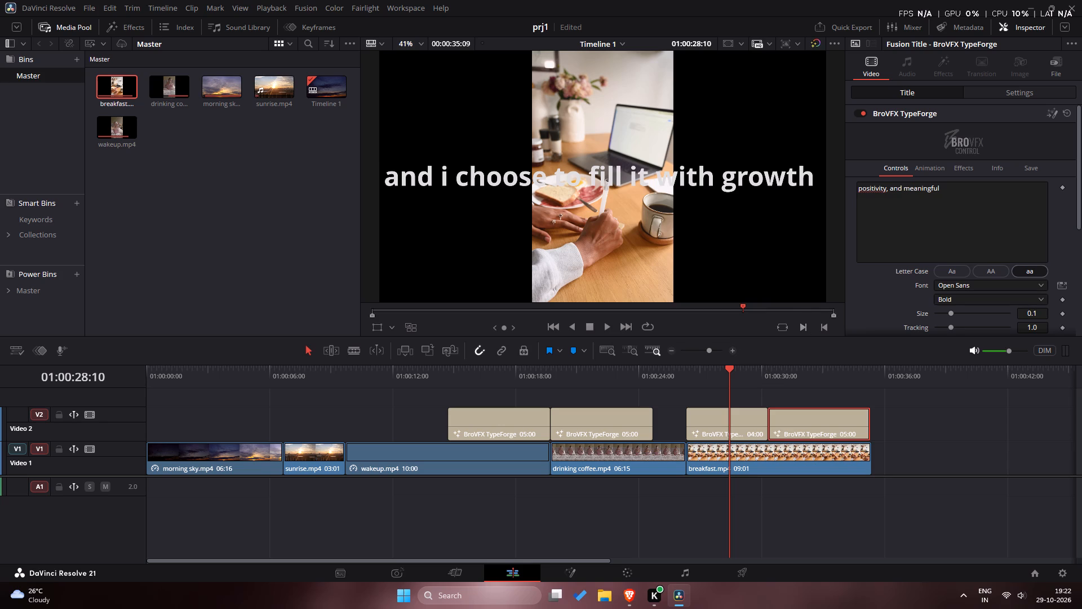
{"action": "key", "text": "space"}
{"action": "left_click_drag", "start_coordinate": [732, 370], "coordinate": [684, 370]}
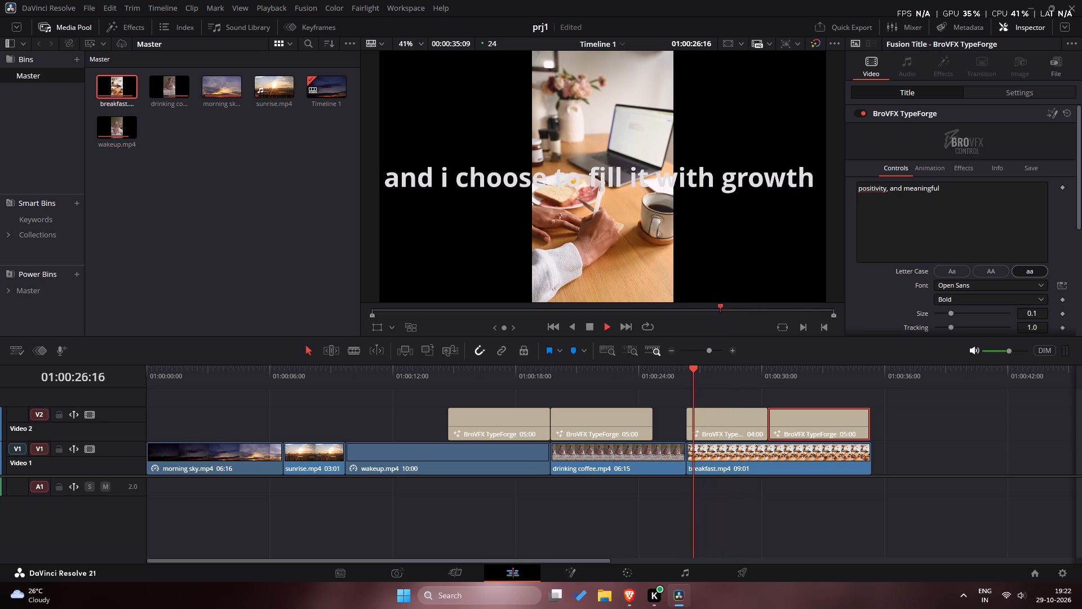
{"action": "key", "text": "3"}
{"action": "key", "text": "3"}
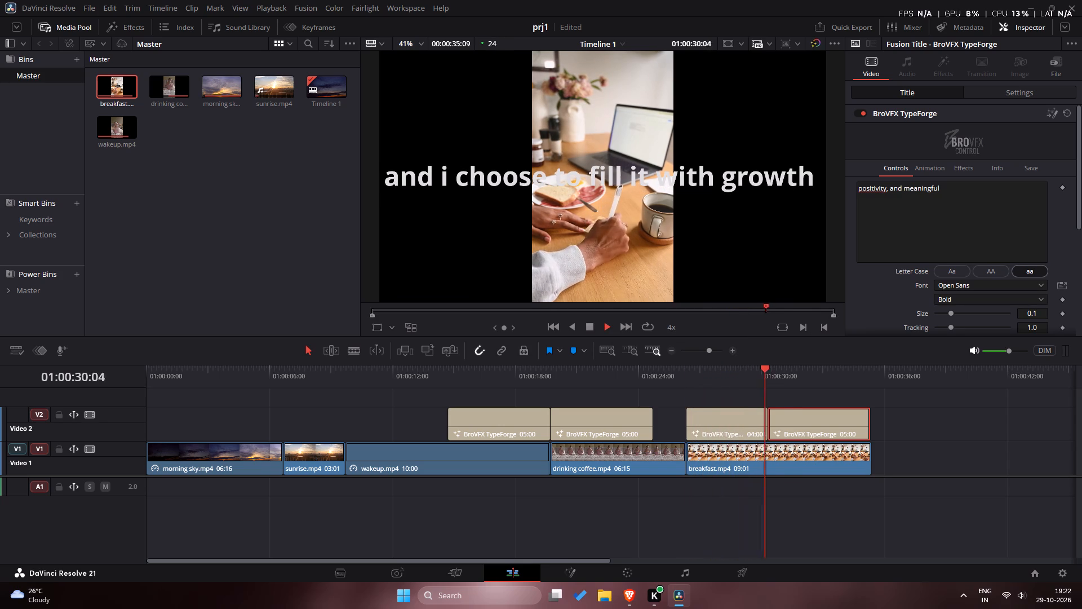
{"action": "type", "text": "2111"}
{"action": "key", "text": "2"}
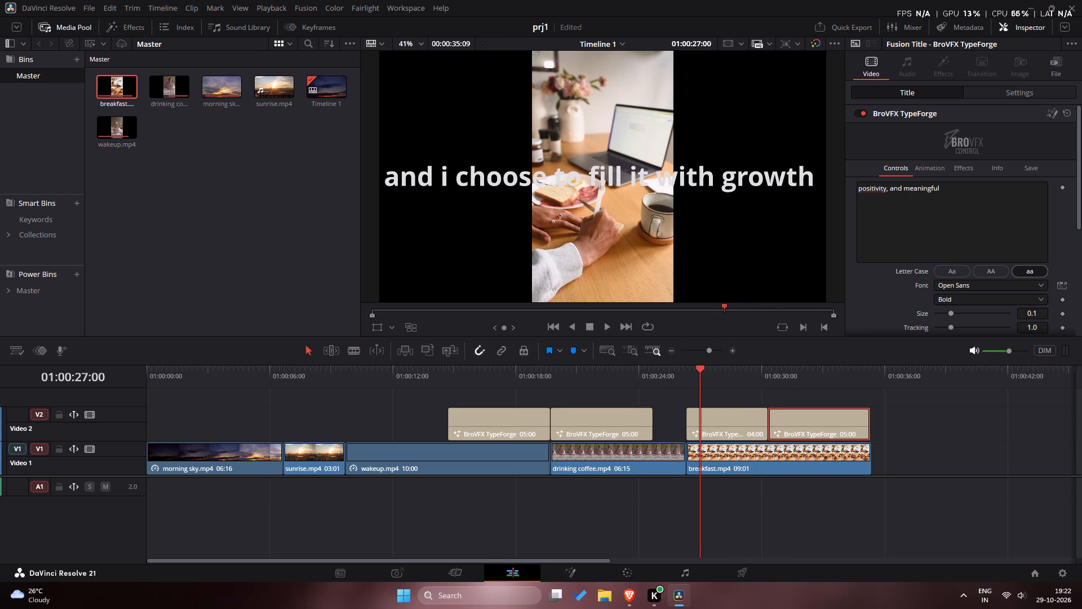
{"action": "left_click_drag", "start_coordinate": [697, 372], "coordinate": [732, 387]}
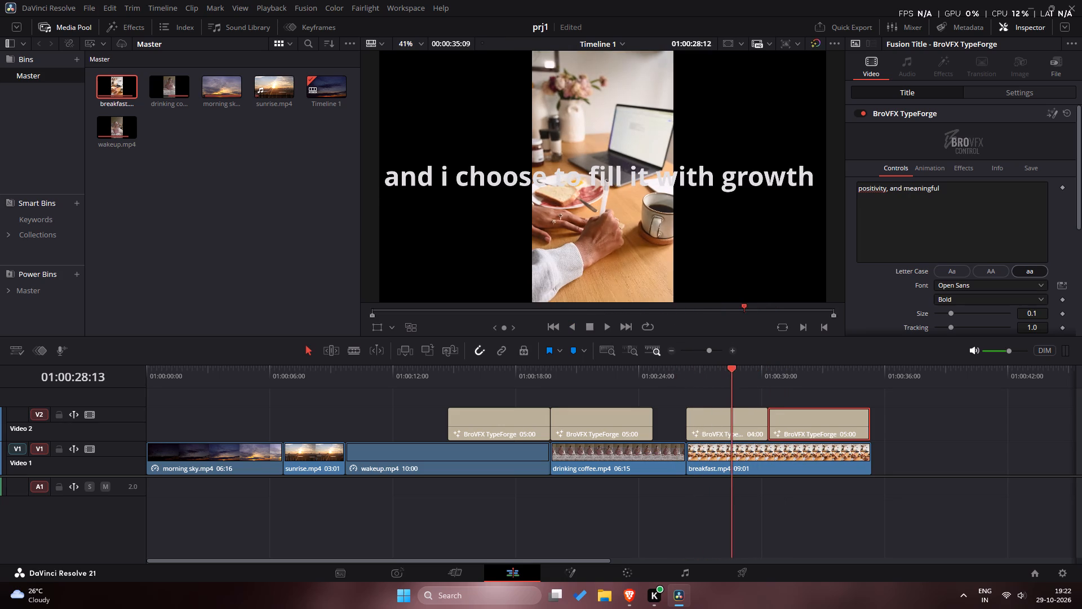
{"action": "left_click_drag", "start_coordinate": [732, 387], "coordinate": [805, 399]}
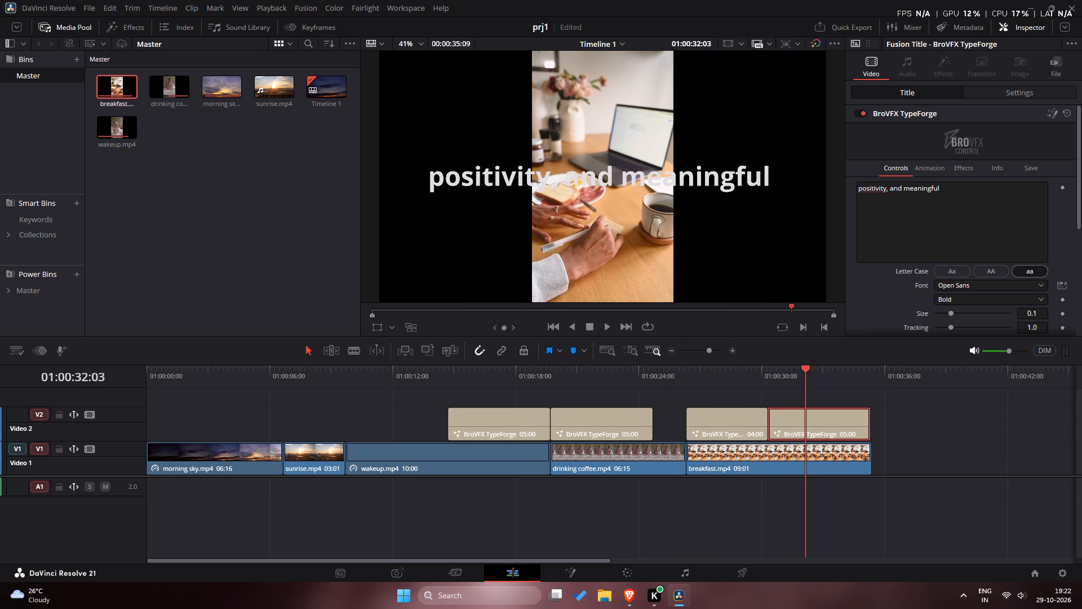
Shorten the two titles above breakfast.mp4 to 02:22 and 02:11 and close the gap between them on Video 2.
{"action": "left_click_drag", "start_coordinate": [805, 399], "coordinate": [819, 400]}
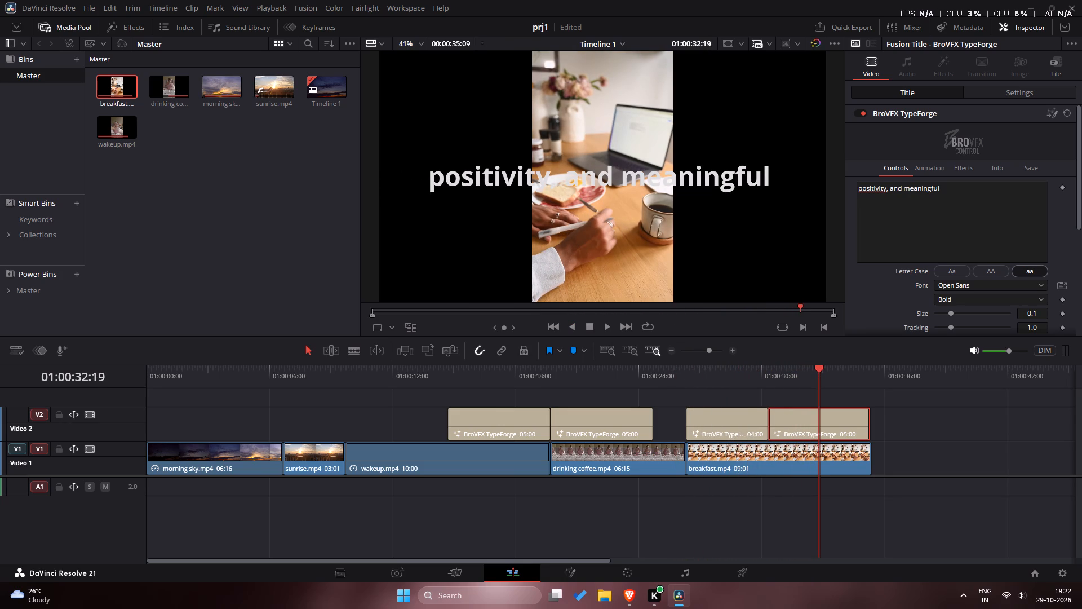
{"action": "key", "text": "alt+Tab"}
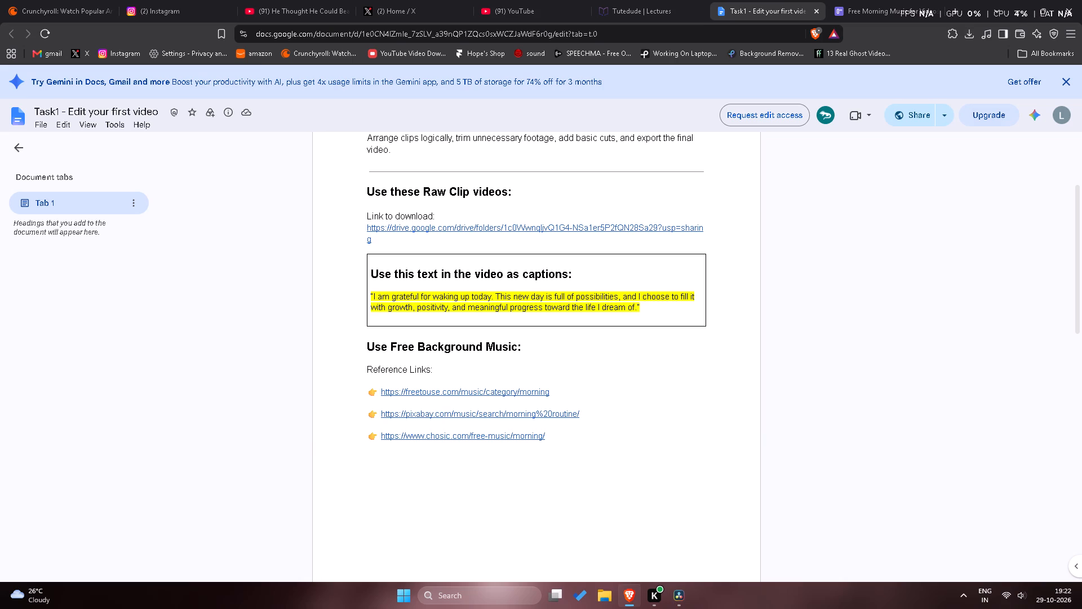
{"action": "key", "text": "alt+Tab"}
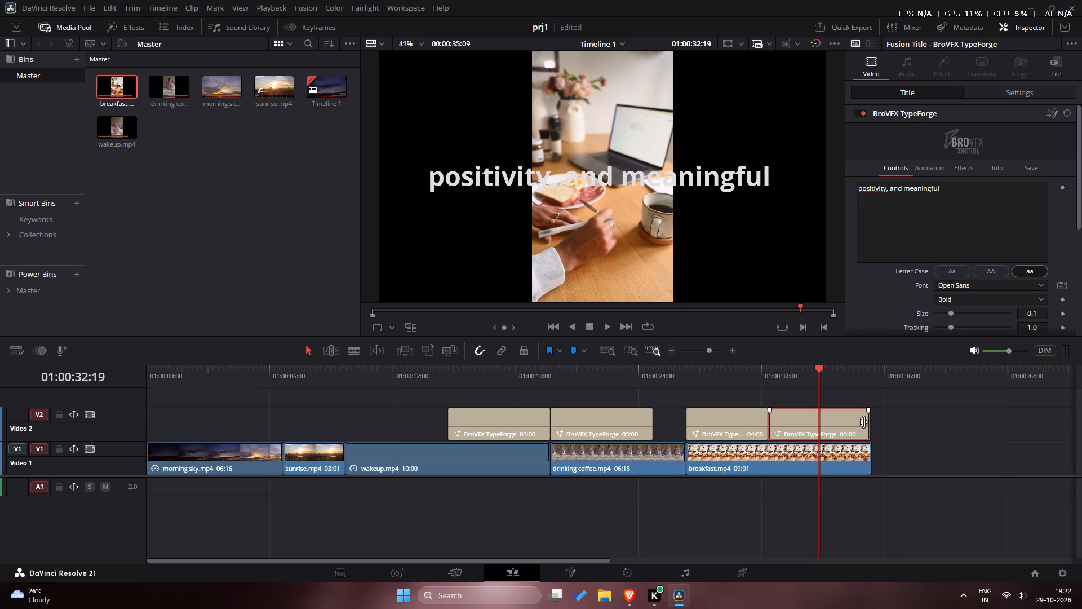
{"action": "left_click_drag", "start_coordinate": [864, 422], "coordinate": [809, 421]}
{"action": "left_click_drag", "start_coordinate": [766, 423], "coordinate": [762, 423]}
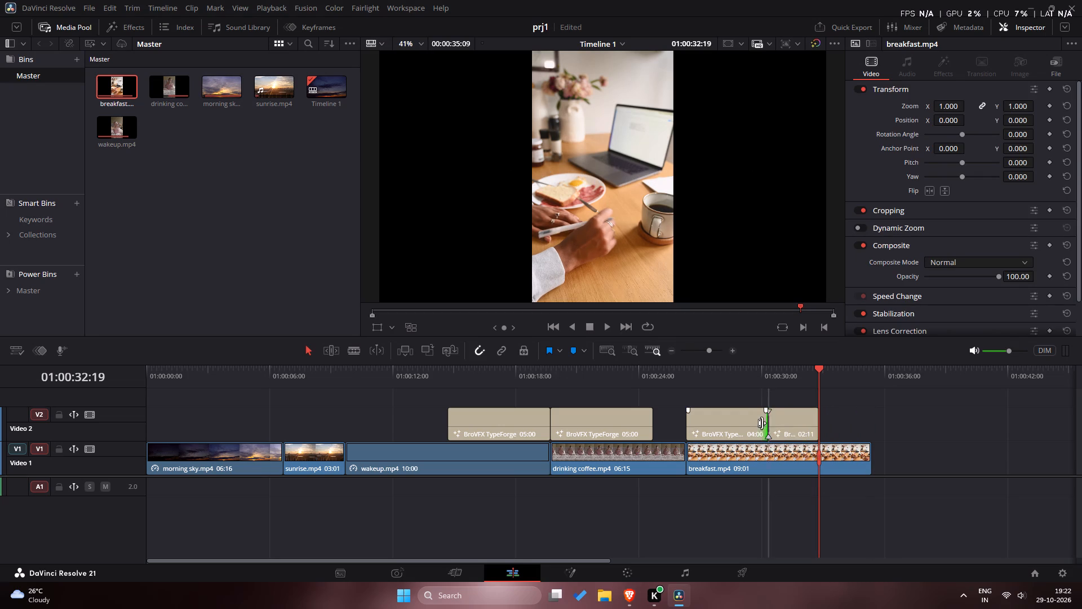
{"action": "left_click_drag", "start_coordinate": [762, 423], "coordinate": [743, 423]}
{"action": "left_click_drag", "start_coordinate": [796, 422], "coordinate": [771, 422]}
Duplicate the "positivity, and meaningful" title directly after itself on Video 2 and select the copy.
{"action": "left_click_drag", "start_coordinate": [772, 422], "coordinate": [822, 421], "text": "alt"}
{"action": "left_click", "coordinate": [820, 421]}
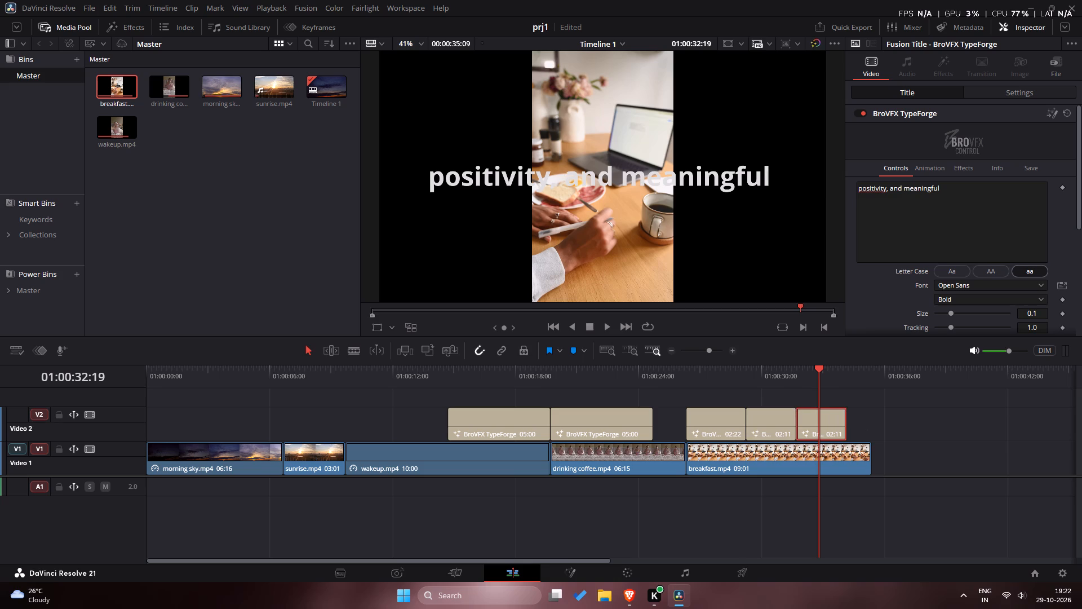
Replace the copied title's caption with "progress", consulting the task document and correcting the spelling with the suggested word.
{"action": "left_click_drag", "start_coordinate": [954, 189], "coordinate": [802, 182]}
{"action": "key", "text": "alt+Tab"}
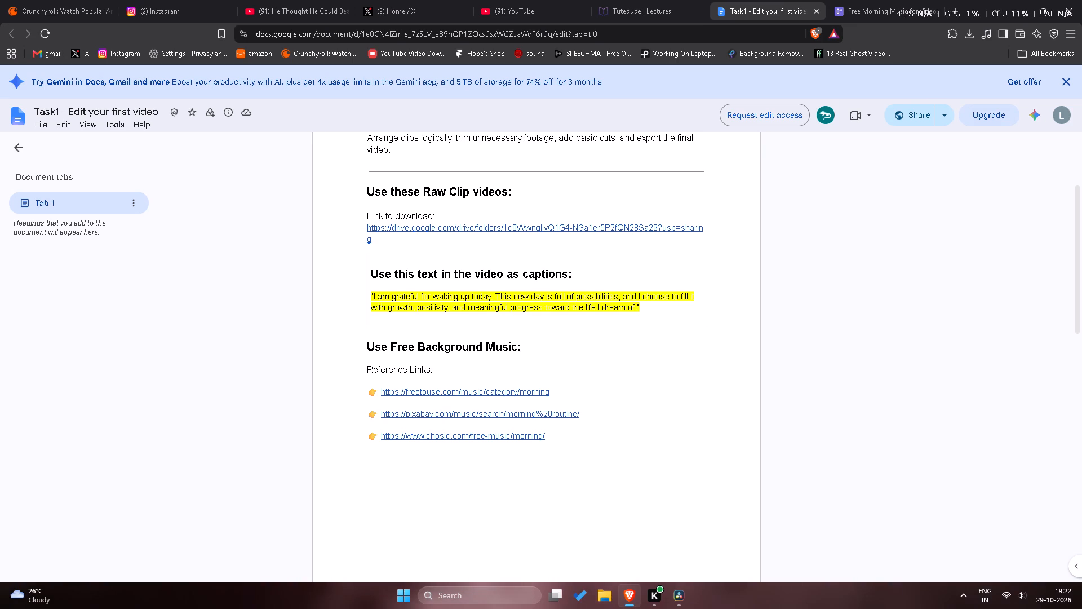
{"action": "key", "text": "alt+Tab"}
{"action": "key", "text": "alt+Tab"}
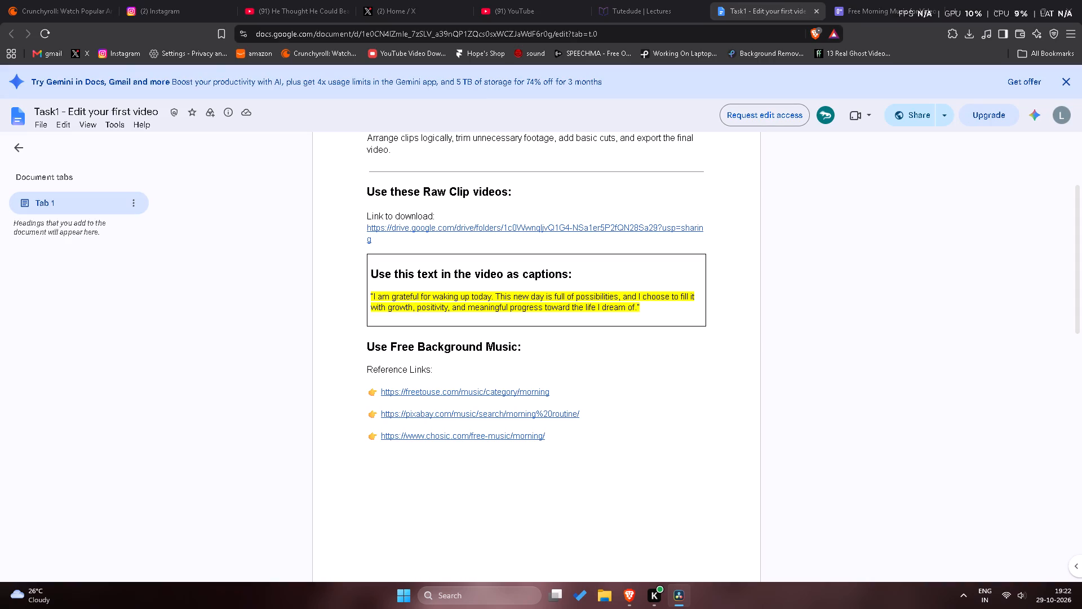
{"action": "key", "text": "alt+Tab"}
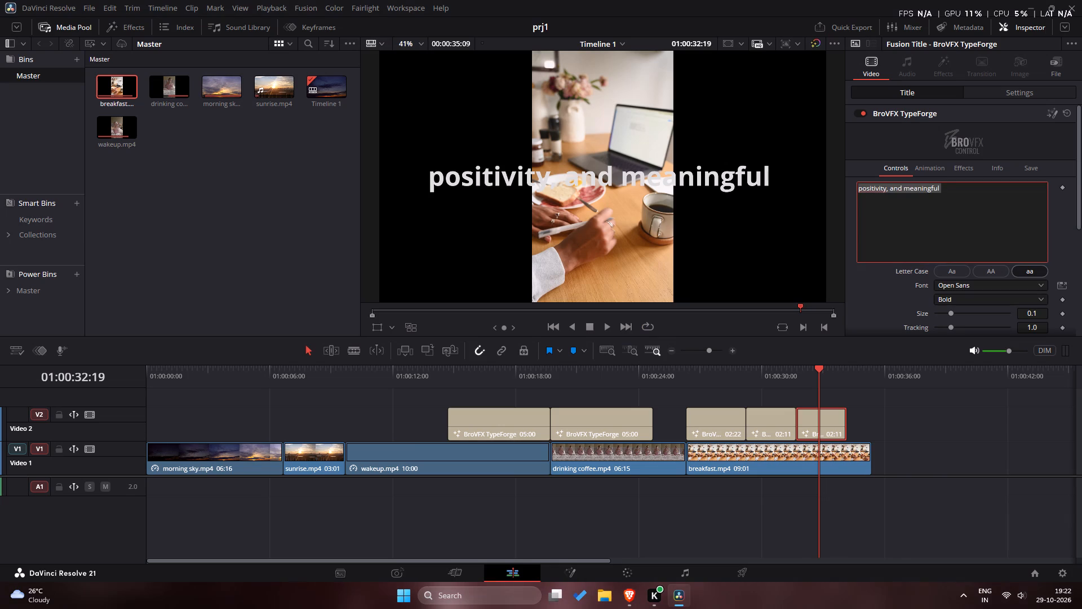
{"action": "type", "text": "pro"}
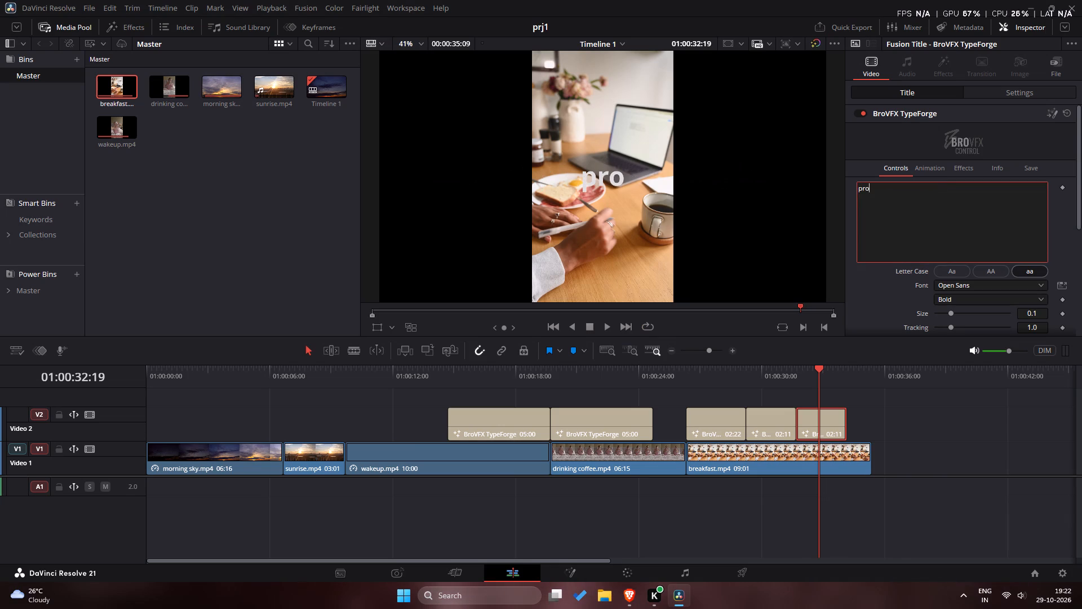
{"action": "type", "text": "gres"}
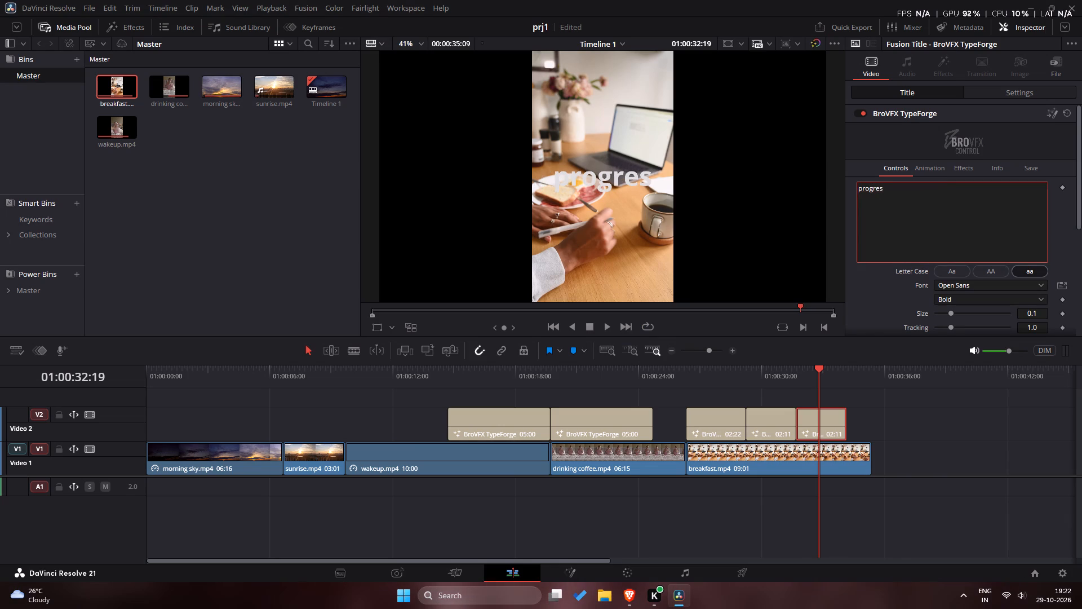
{"action": "left_click", "coordinate": [886, 190]}
{"action": "right_click", "coordinate": [874, 188]}
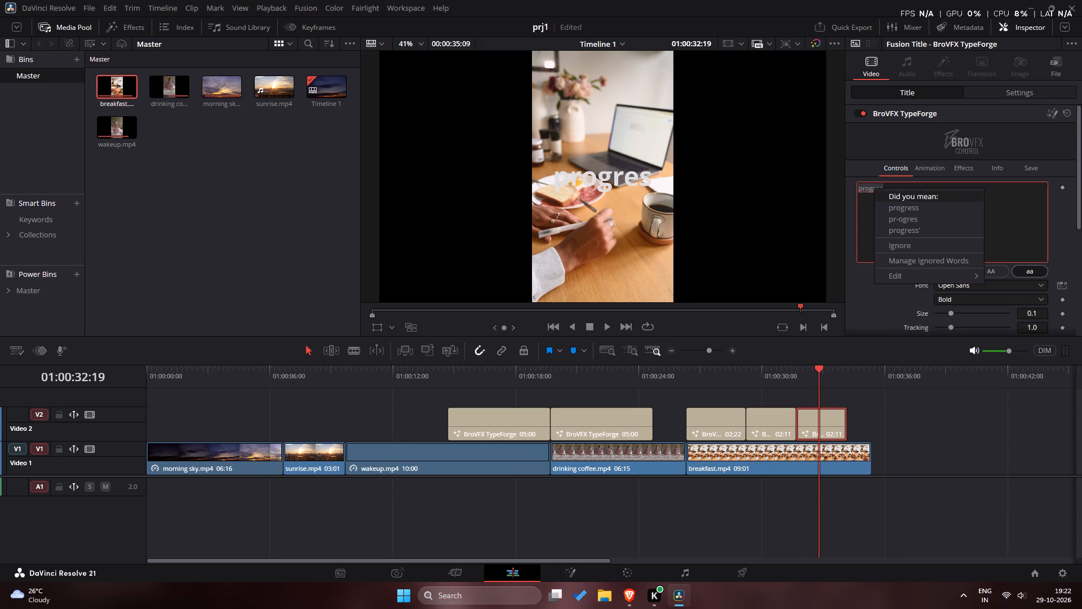
{"action": "left_click", "coordinate": [923, 210]}
{"action": "key", "text": "space"}
Extend the copied title's caption to "progress toward", following the wording in the task document.
{"action": "key", "text": "alt+Tab"}
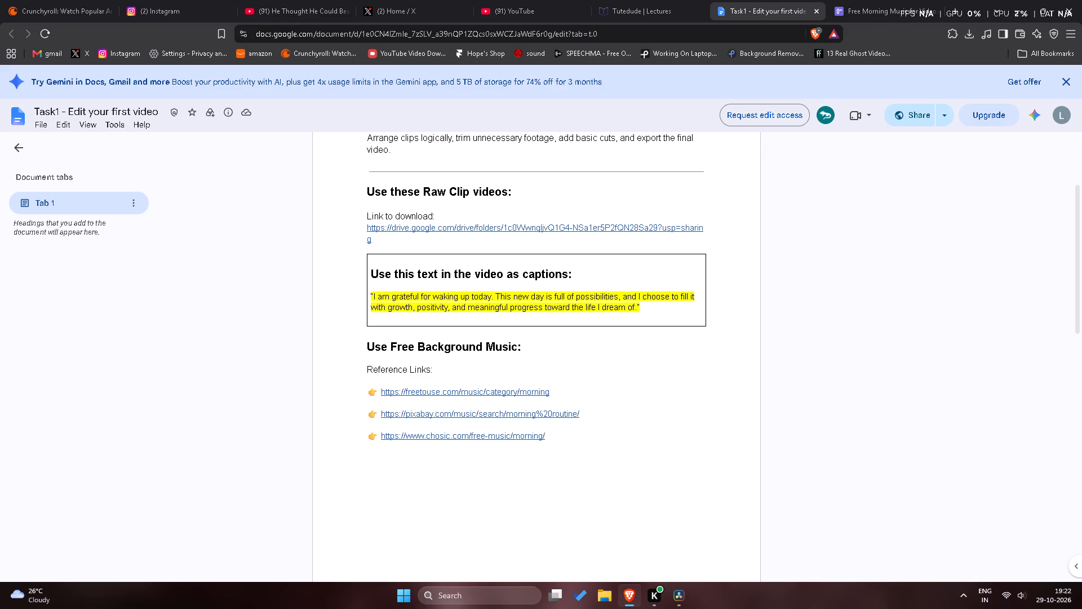
{"action": "key", "text": "alt+Tab"}
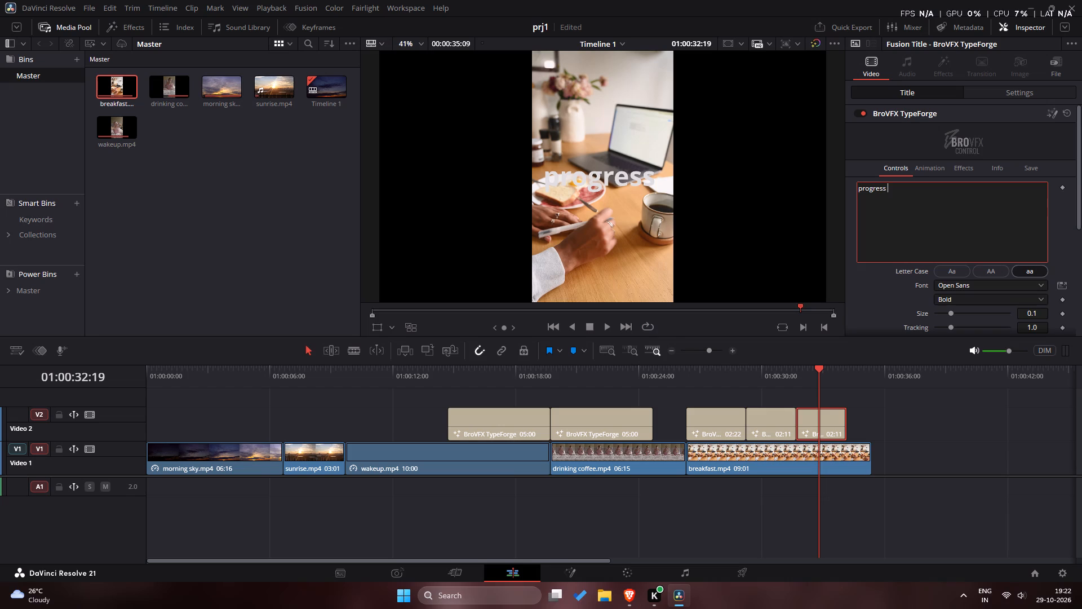
{"action": "key", "text": "w"}
{"action": "key", "text": "o"}
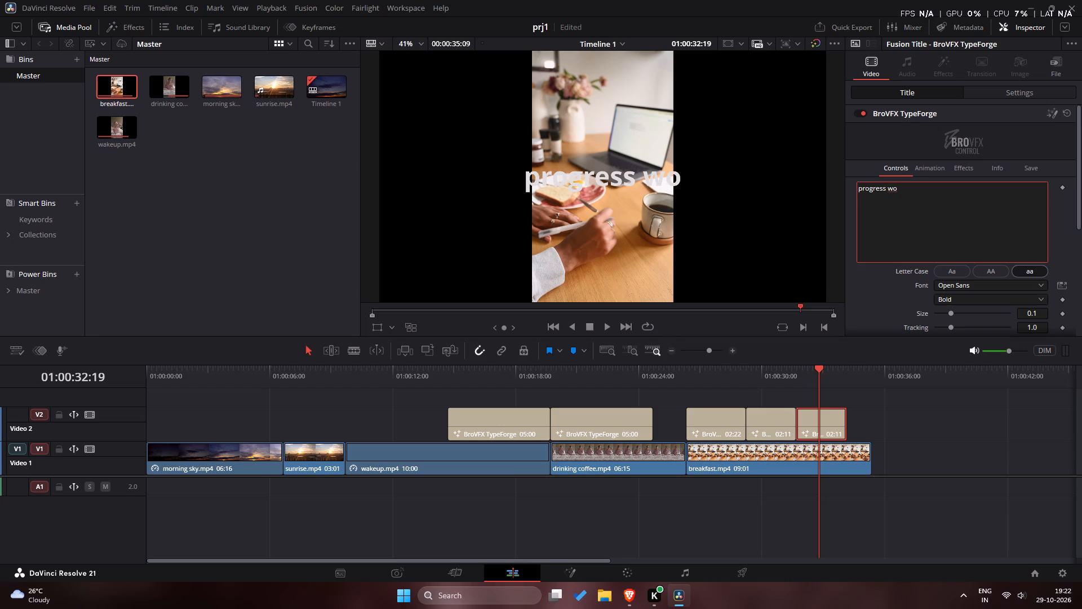
{"action": "key", "text": "BackSpace"}
{"action": "key", "text": "BackSpace"}
{"action": "key", "text": "t"}
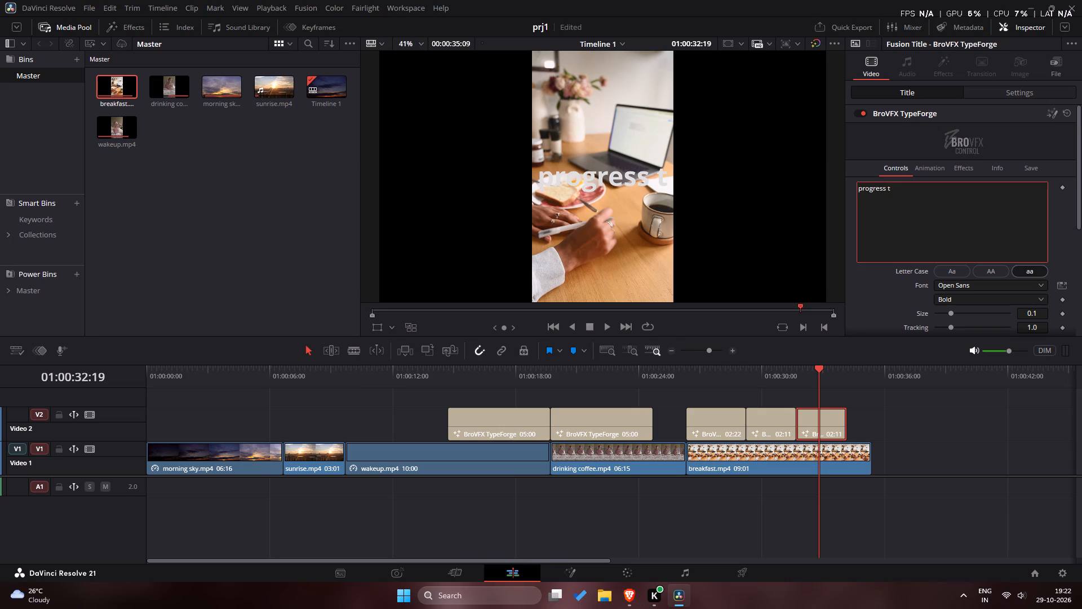
{"action": "type", "text": "oward"}
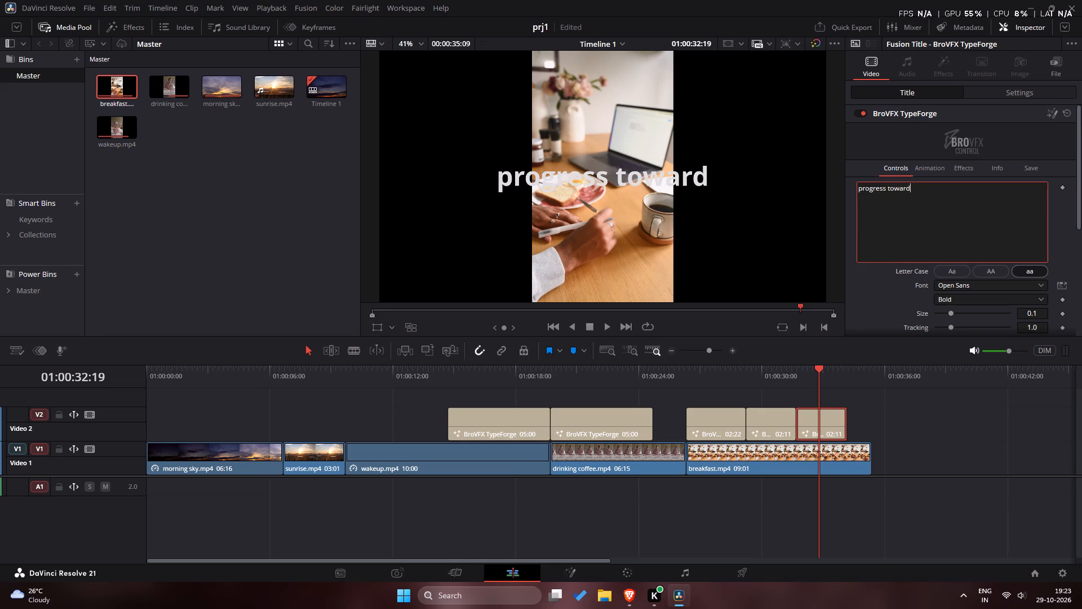
{"action": "key", "text": "space"}
Complete this title's caption as "progress toward the", checking the remaining wording in the task document.
{"action": "key", "text": "alt+Tab"}
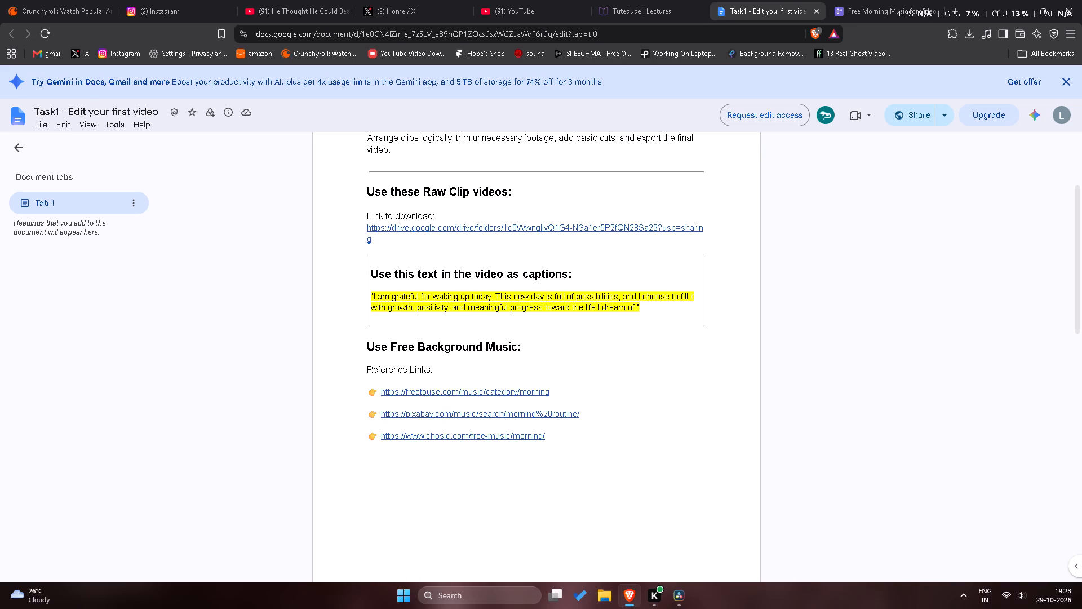
{"action": "key", "text": "alt+Tab"}
{"action": "type", "text": "th"}
{"action": "type", "text": "e life"}
{"action": "key", "text": "space"}
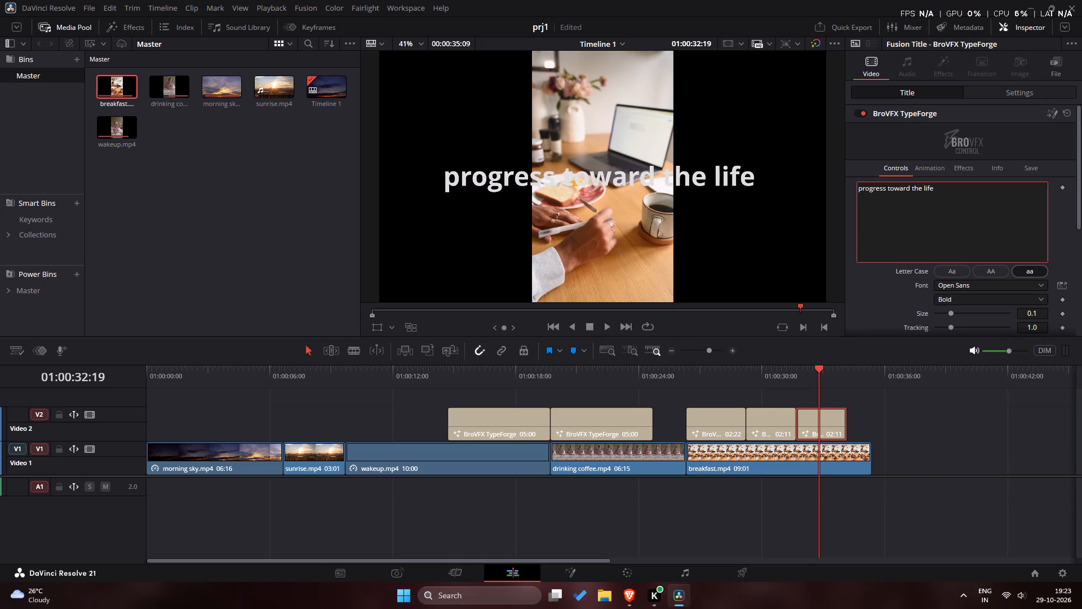
{"action": "key", "text": "alt+Tab"}
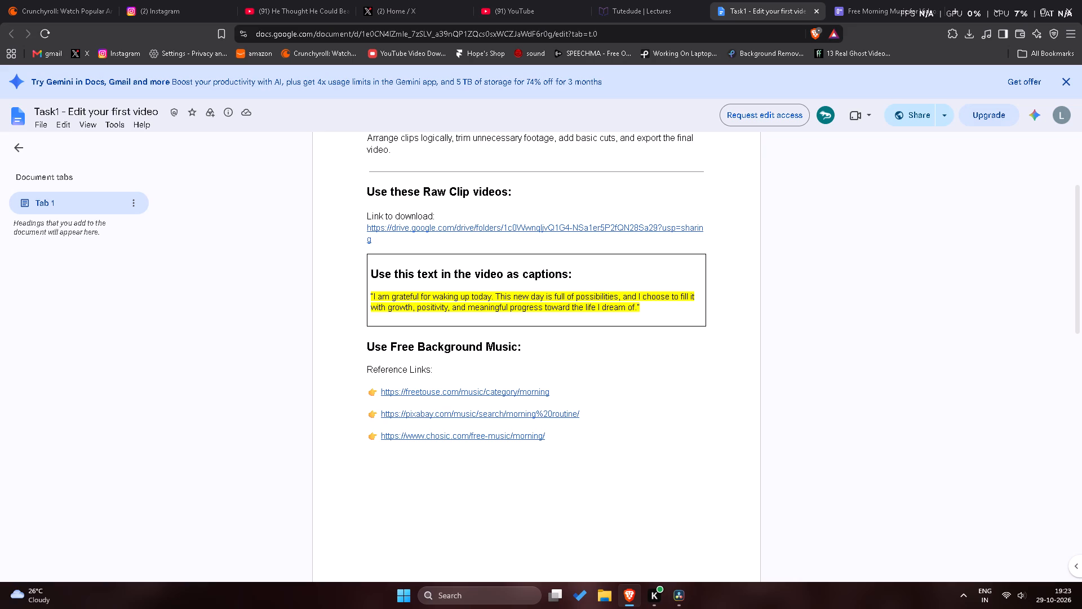
{"action": "key", "text": "alt+Tab"}
{"action": "key", "text": "BackSpace"}
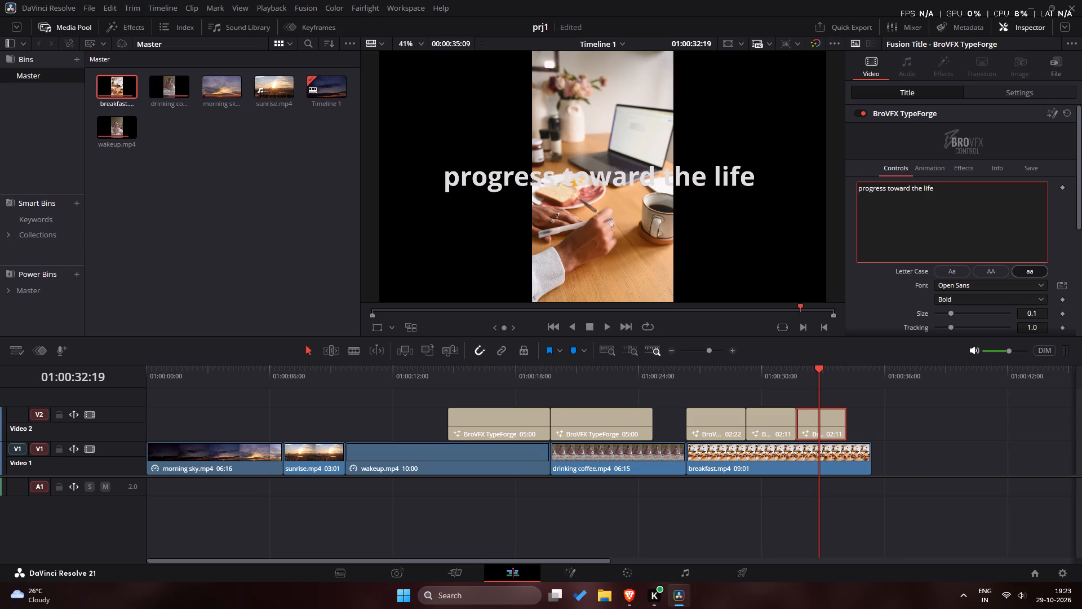
{"action": "key", "text": "BackSpace"}
{"action": "key", "text": "BackSpace"}
{"action": "key", "text": "BackSpace"}
{"action": "key", "text": "BackSpace"}
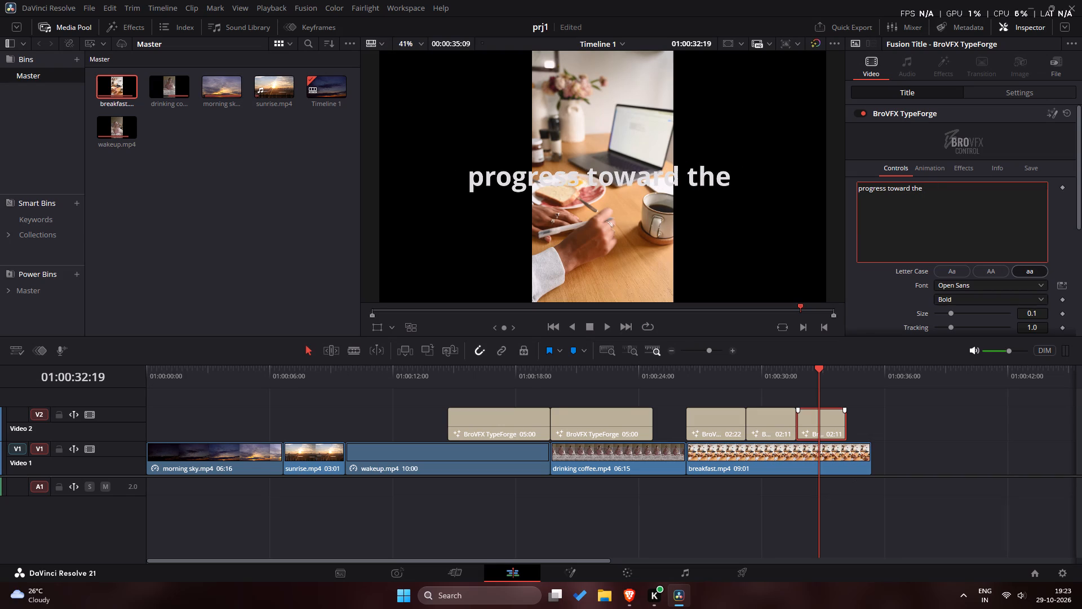
Duplicate the "progress toward the" title directly after itself on Video 2 and select the copy.
{"action": "left_click_drag", "start_coordinate": [813, 424], "coordinate": [870, 419], "text": "alt"}
{"action": "left_click", "coordinate": [868, 427]}
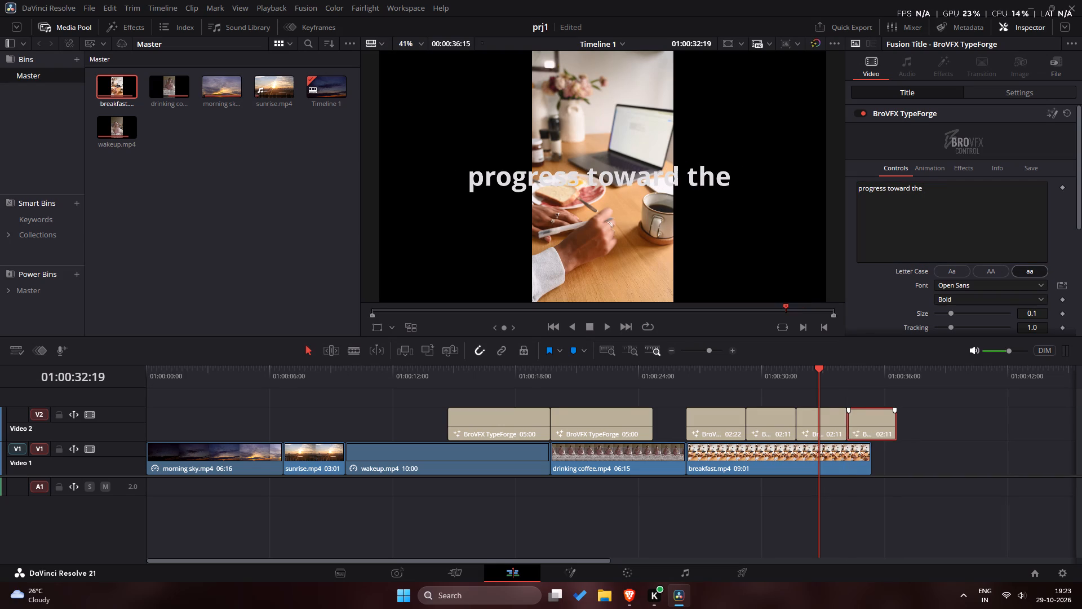
Replace the new last title's caption with "life" and move the playhead over it to 01:00:34:12.
{"action": "left_click_drag", "start_coordinate": [937, 184], "coordinate": [846, 174]}
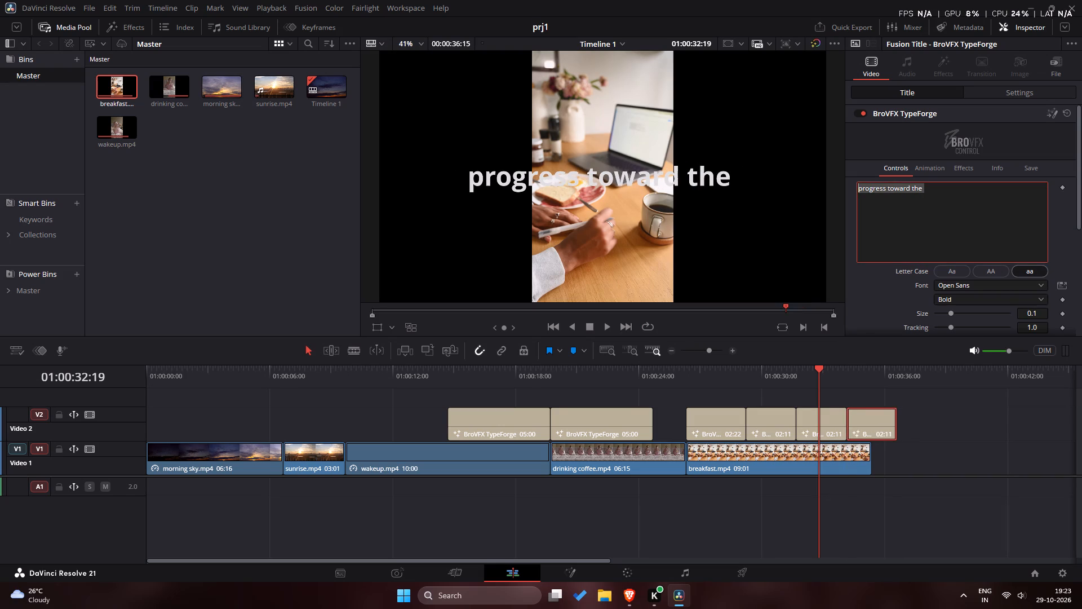
{"action": "key", "text": "l"}
{"action": "type", "text": "id"}
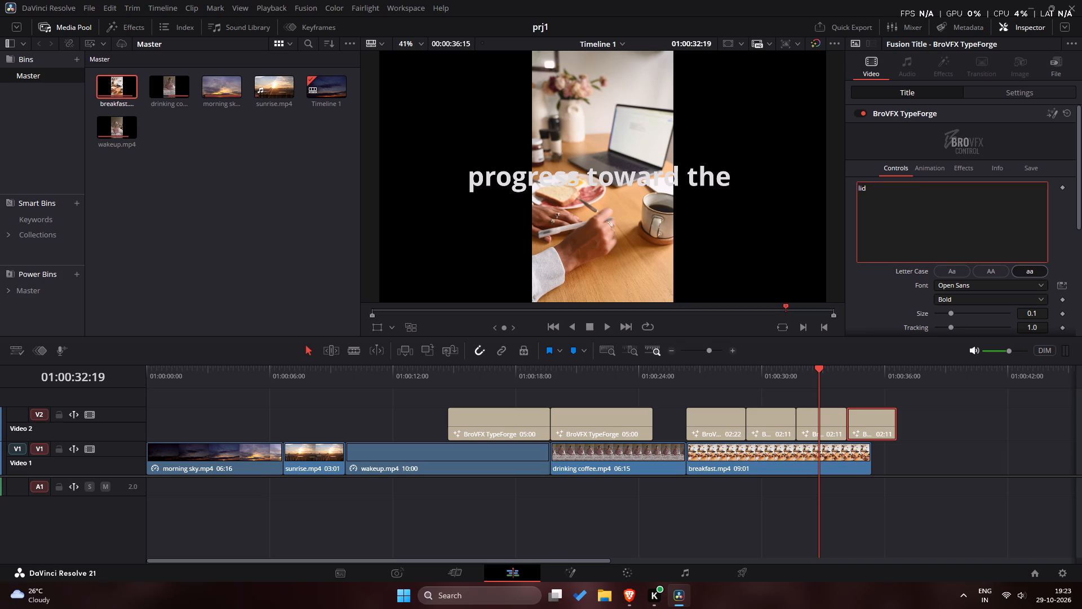
{"action": "key", "text": "BackSpace"}
{"action": "key", "text": "f"}
{"action": "key", "text": "e"}
{"action": "left_click_drag", "start_coordinate": [822, 370], "coordinate": [857, 381]}
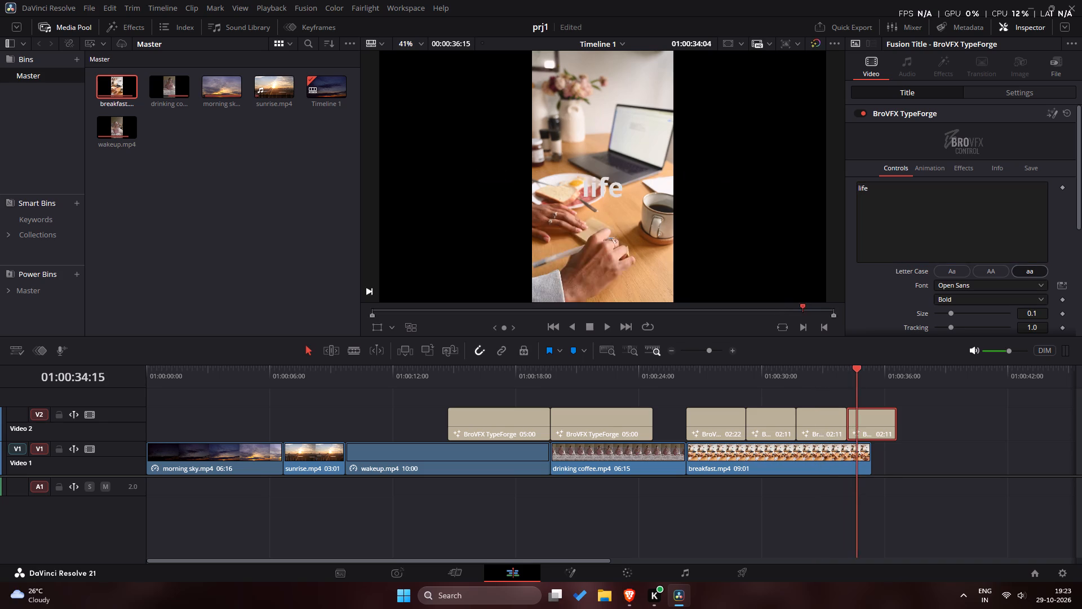
{"action": "left_click_drag", "start_coordinate": [857, 381], "coordinate": [854, 381]}
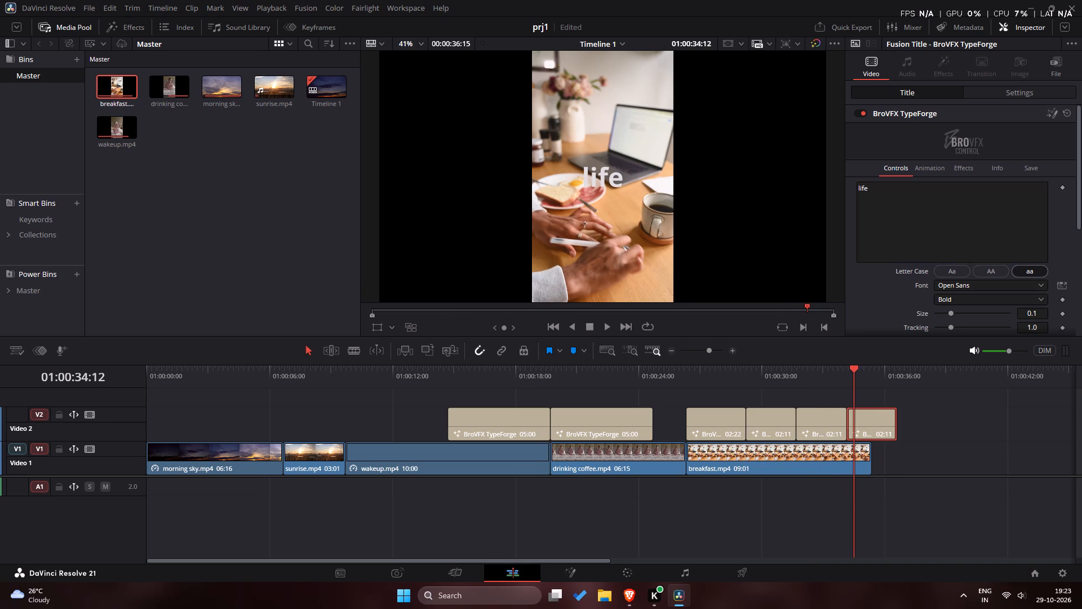
Extend the last title's caption to "life i dream of.", checking the wording and ending against the task document.
{"action": "left_click", "coordinate": [970, 218]}
{"action": "key", "text": "space"}
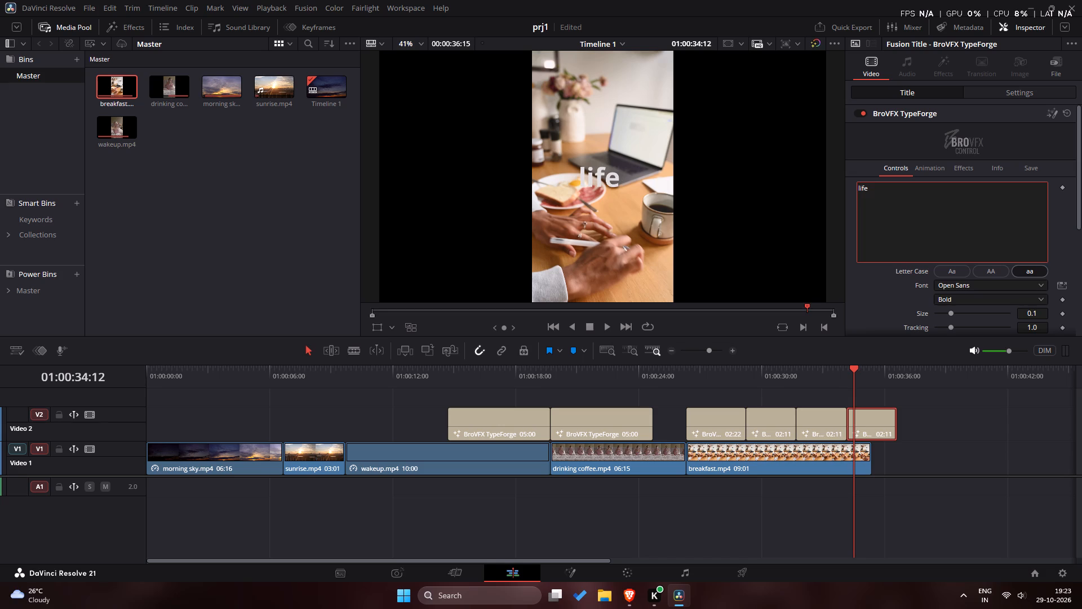
{"action": "type", "text": "i dream"}
{"action": "type", "text": "ed"}
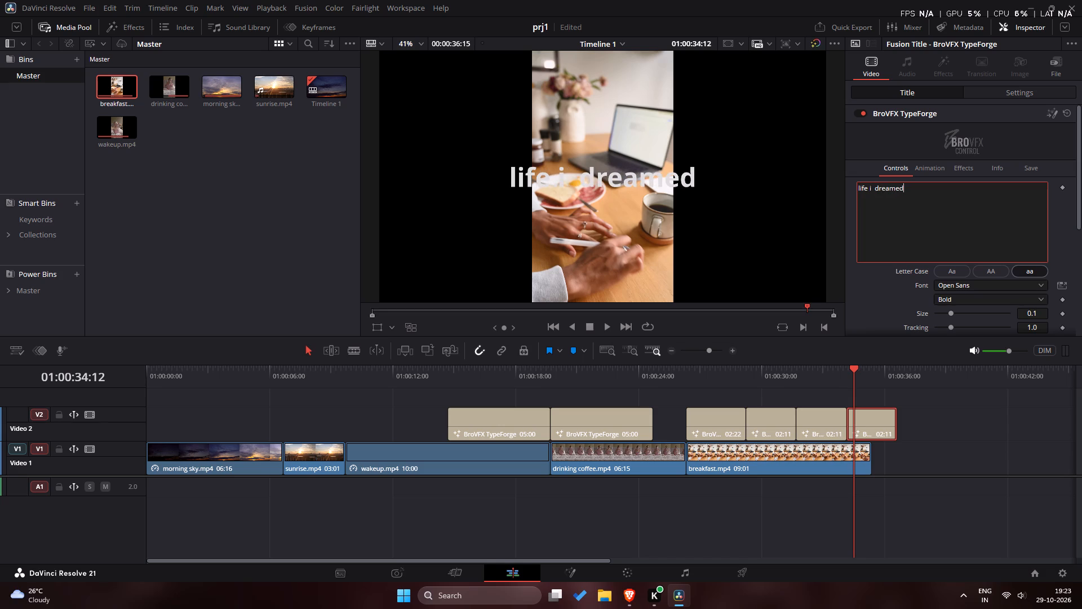
{"action": "key", "text": "space"}
{"action": "key", "text": "alt+Tab"}
{"action": "key", "text": "alt+Tab"}
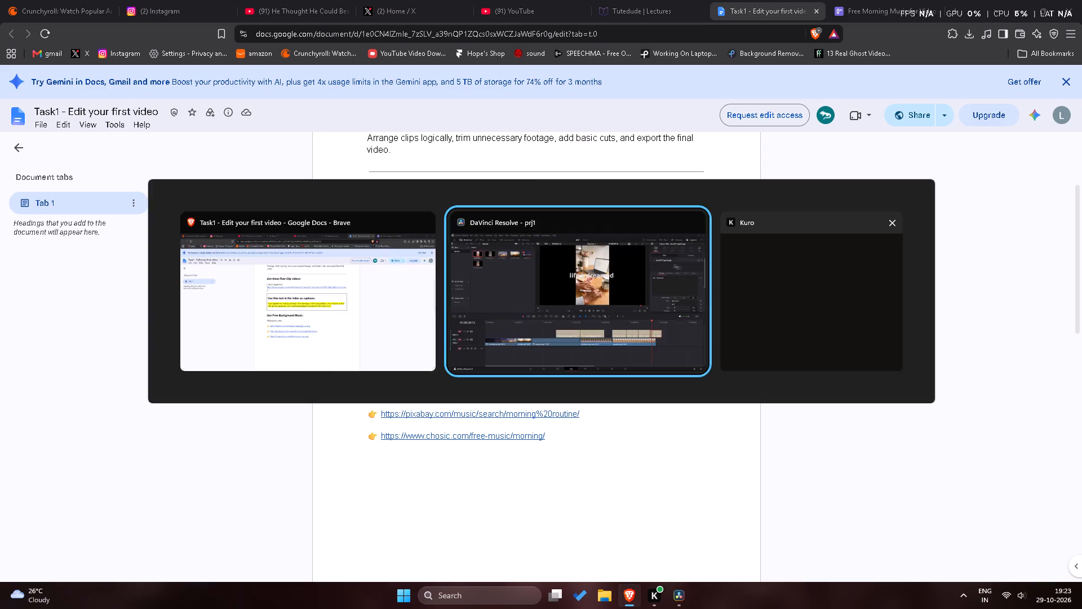
{"action": "key", "text": "BackSpace"}
{"action": "key", "text": "BackSpace"}
{"action": "key", "text": "BackSpace"}
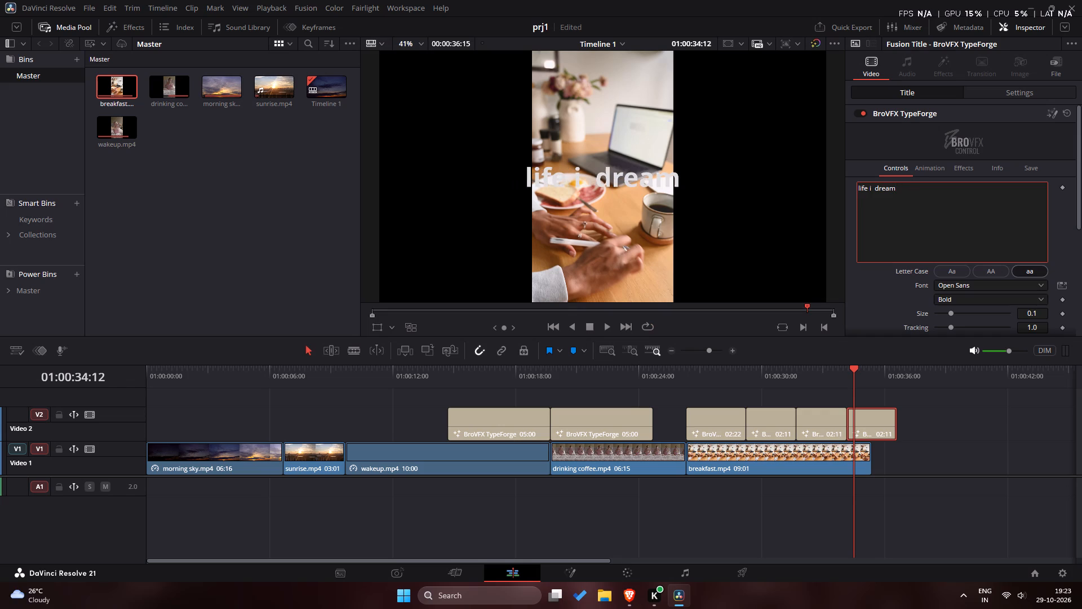
{"action": "key", "text": "space"}
{"action": "type", "text": "of"}
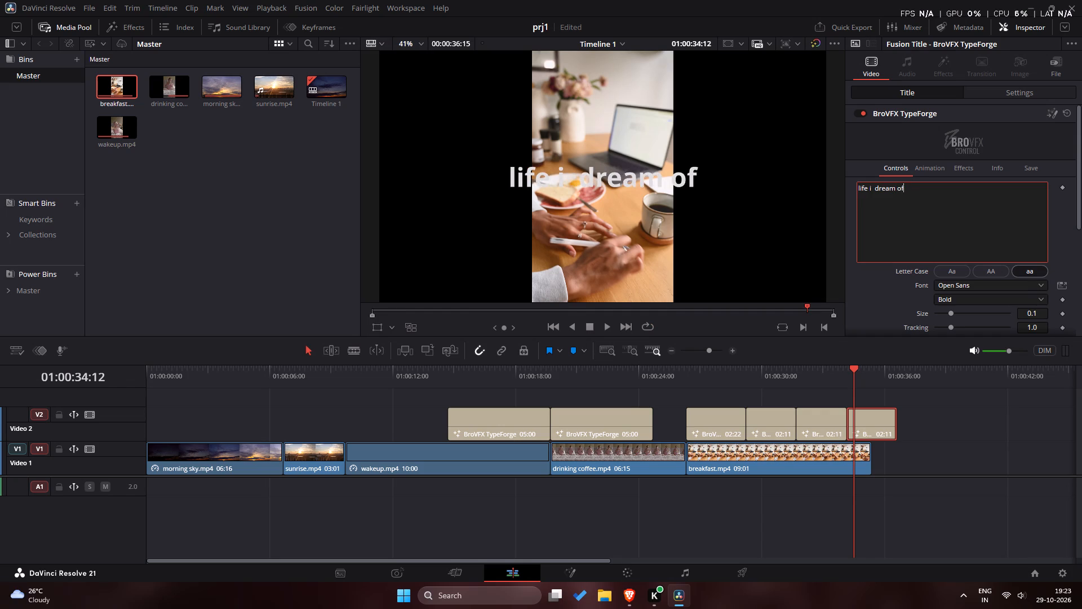
{"action": "key", "text": "alt+Tab"}
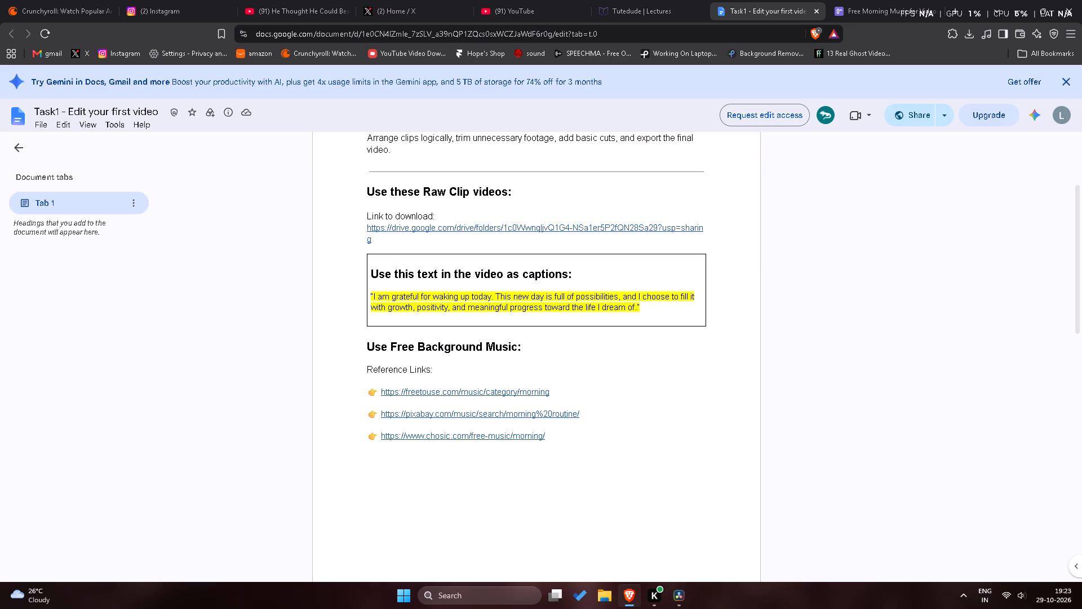
{"action": "key", "text": "alt+Tab"}
{"action": "key", "text": "period"}
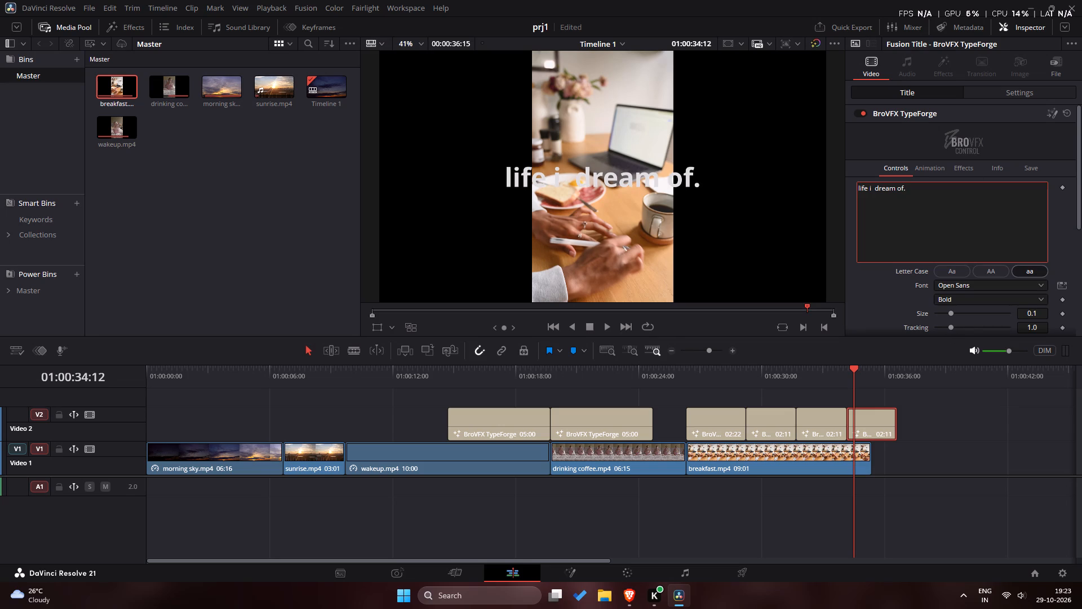
Return the playhead to the start of the timeline at 01:00:00:00.
{"action": "left_click_drag", "start_coordinate": [857, 368], "coordinate": [742, 365]}
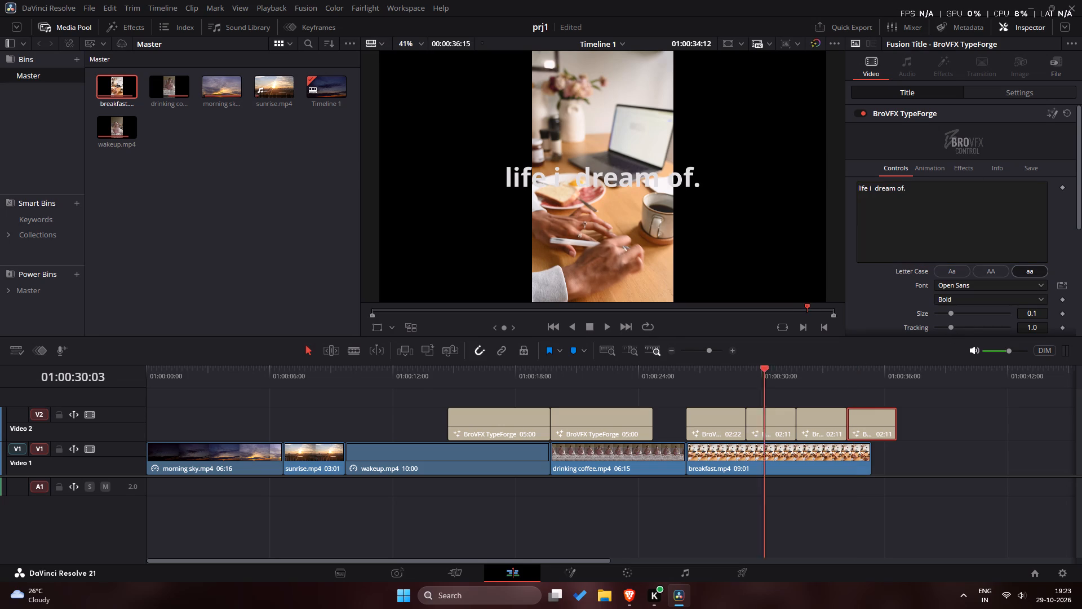
{"action": "left_click_drag", "start_coordinate": [742, 365], "coordinate": [1, 263]}
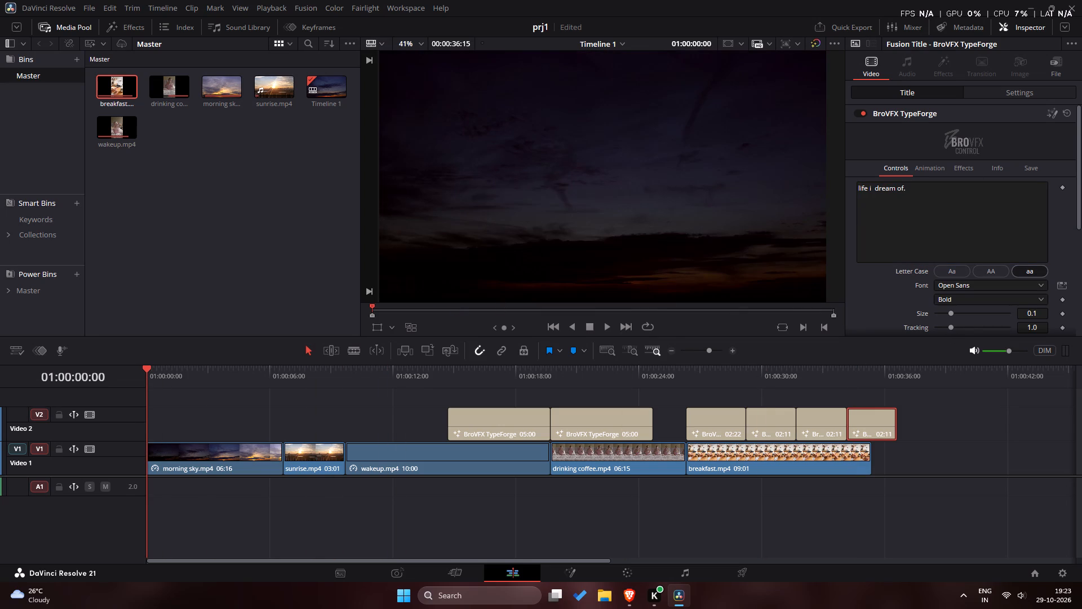
Switch to the Free To Use morning music page in the browser and preview the tracks "9am, meeeh" and "Close Friends".
{"action": "key", "text": "alt+Tab"}
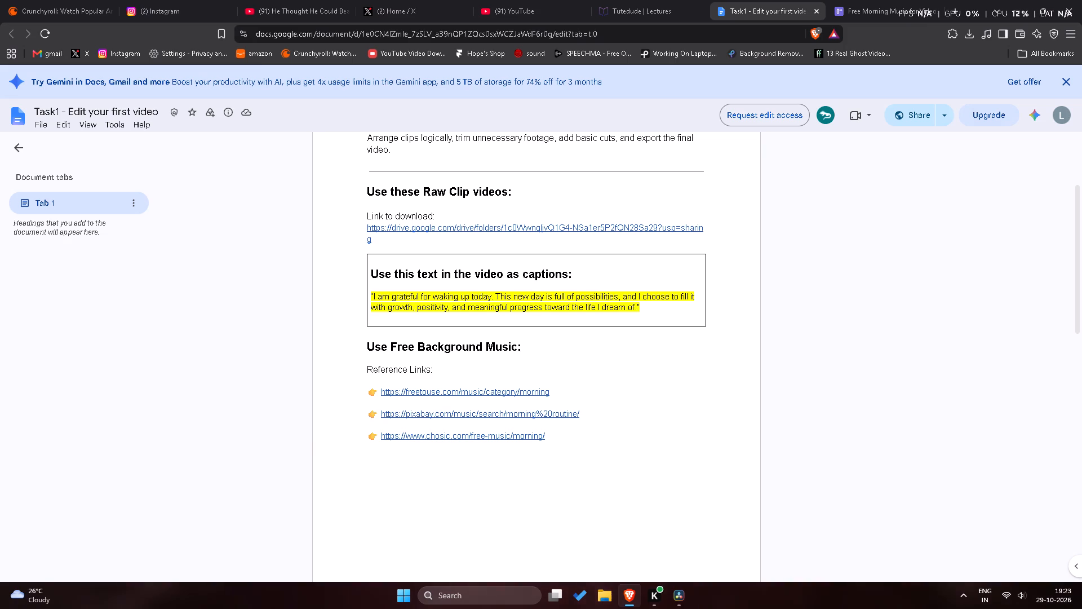
{"action": "left_click", "coordinate": [898, 0]}
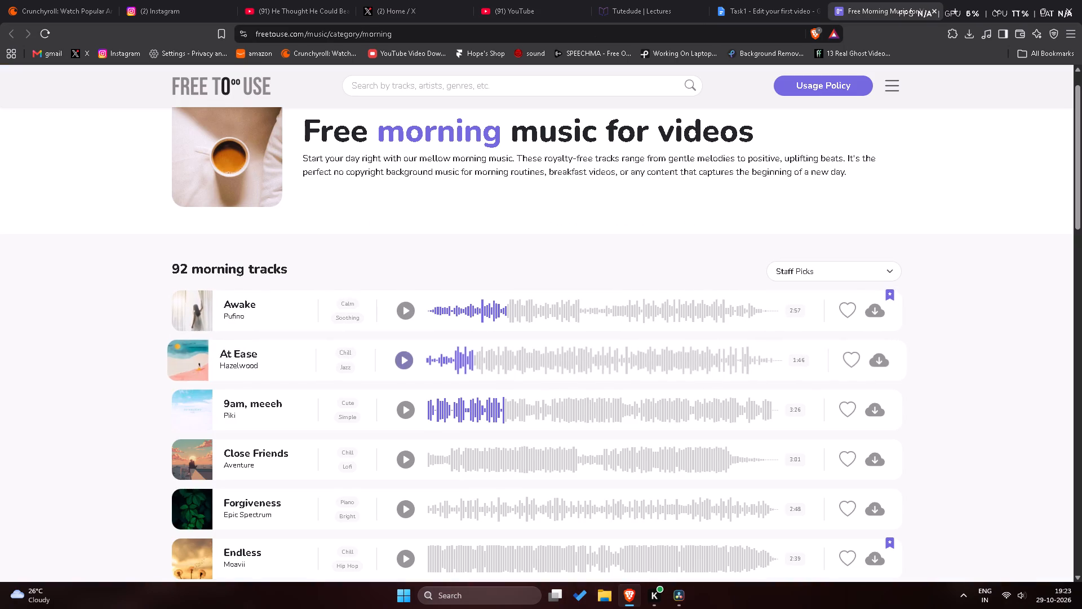
{"action": "left_click", "coordinate": [406, 407]}
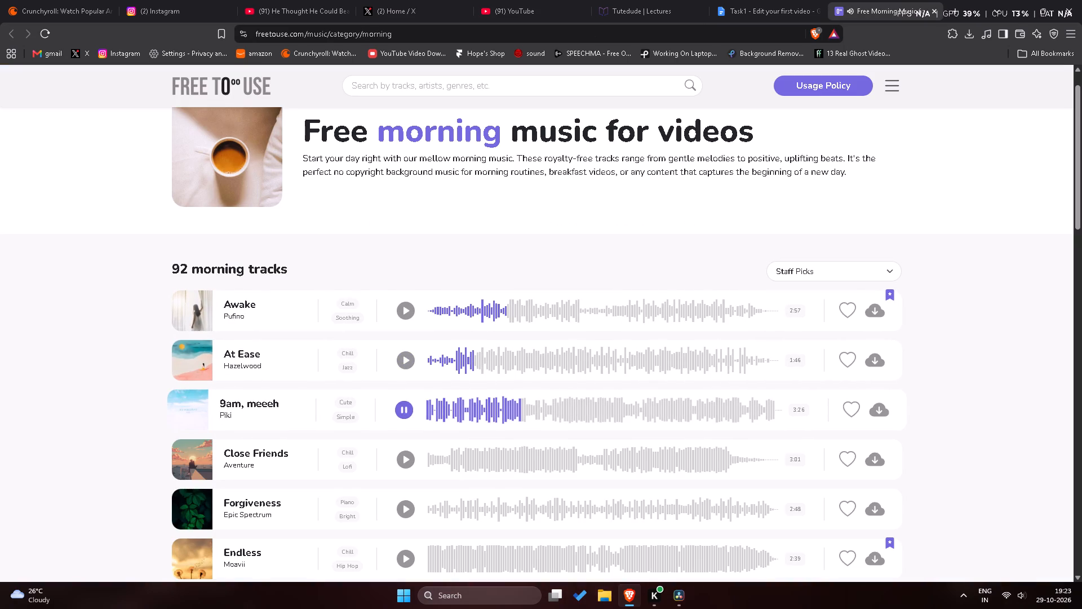
{"action": "left_click", "coordinate": [409, 456]}
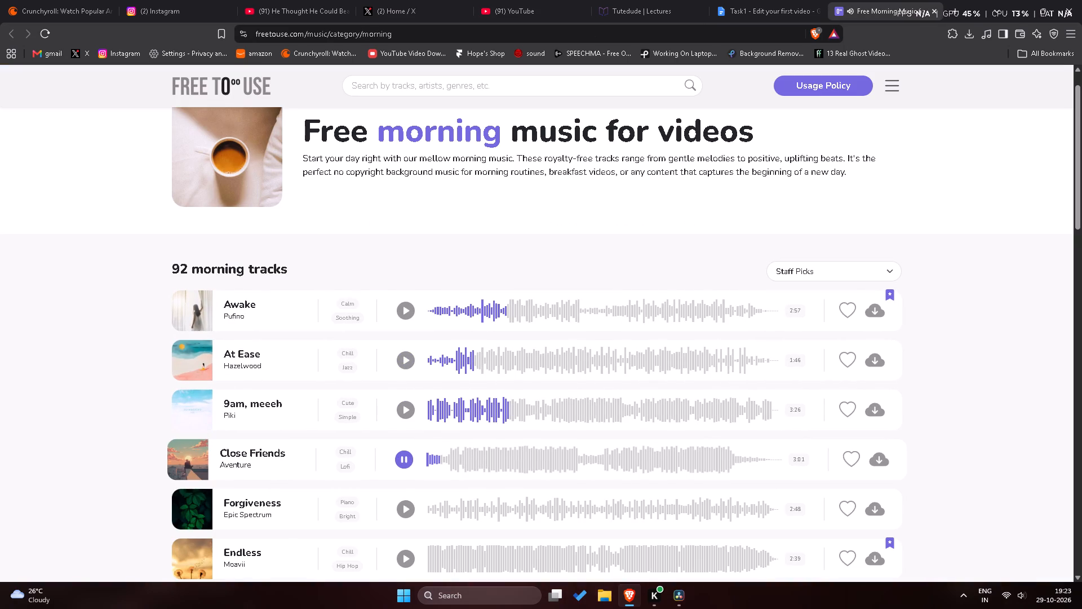
{"action": "left_click", "coordinate": [444, 460]}
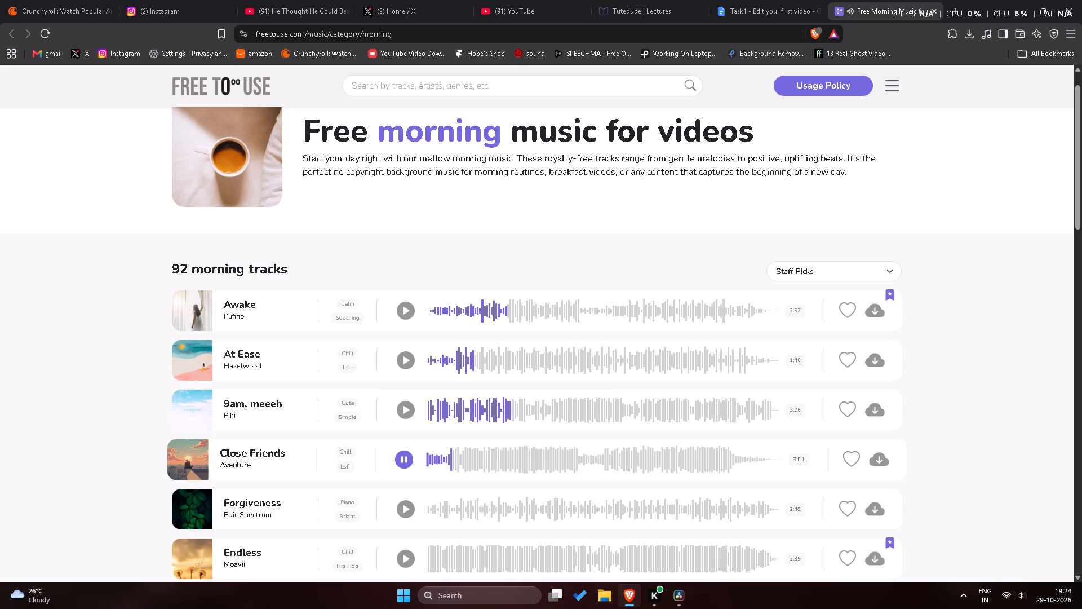
Request the free download of "Close Friends" by Aventure, looking over the monthly and yearly plan options first.
{"action": "left_click", "coordinate": [875, 462]}
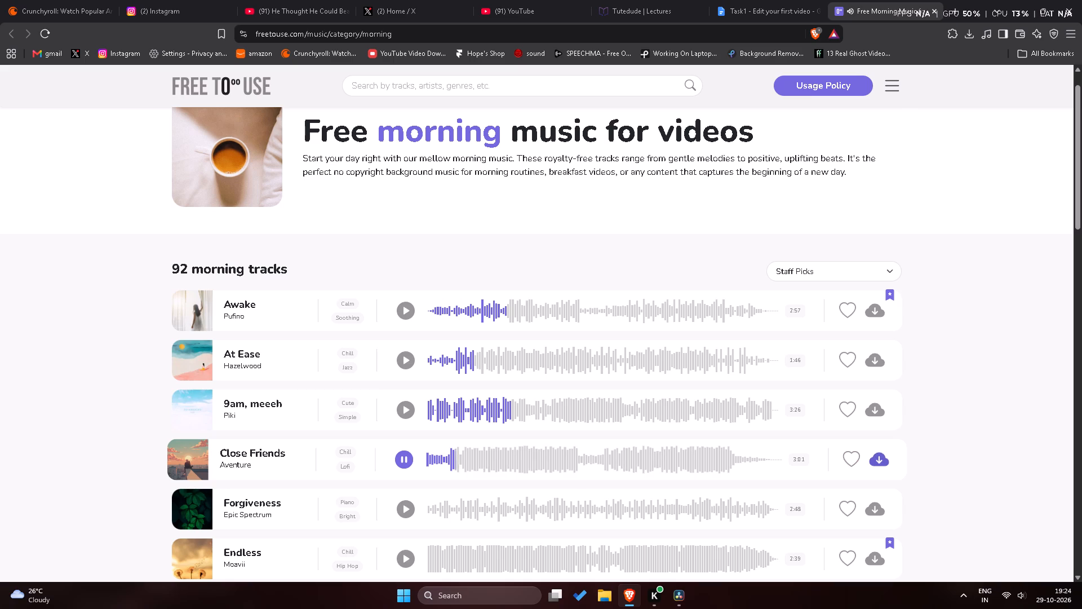
{"action": "scroll", "coordinate": [555, 309], "scroll_direction": "down", "scroll_amount": 1}
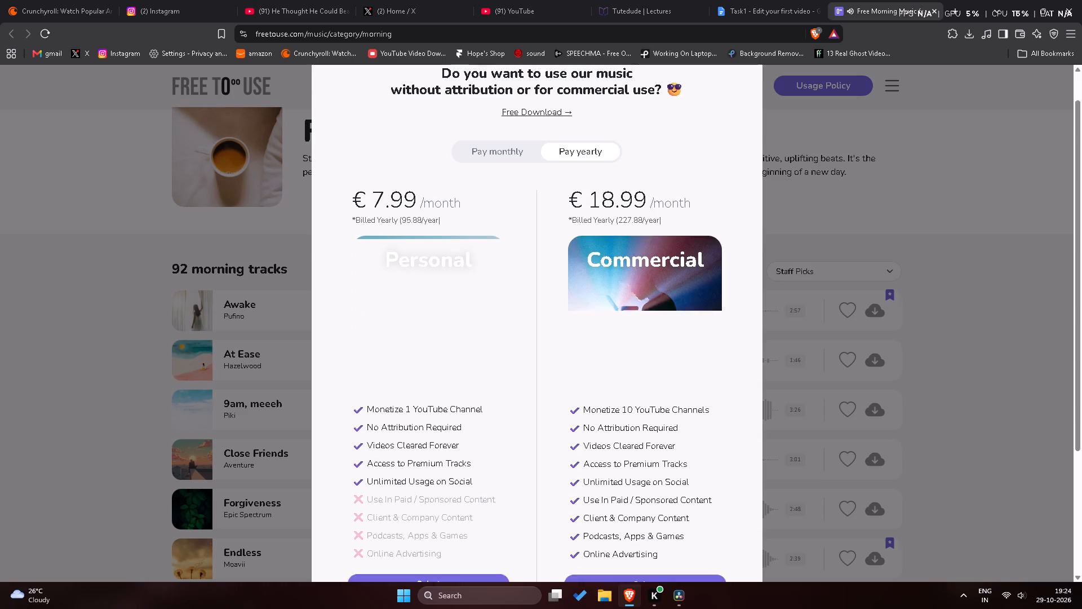
{"action": "scroll", "coordinate": [555, 308], "scroll_direction": "down", "scroll_amount": 3}
{"action": "scroll", "coordinate": [551, 299], "scroll_direction": "up", "scroll_amount": 5}
{"action": "left_click", "coordinate": [512, 183]}
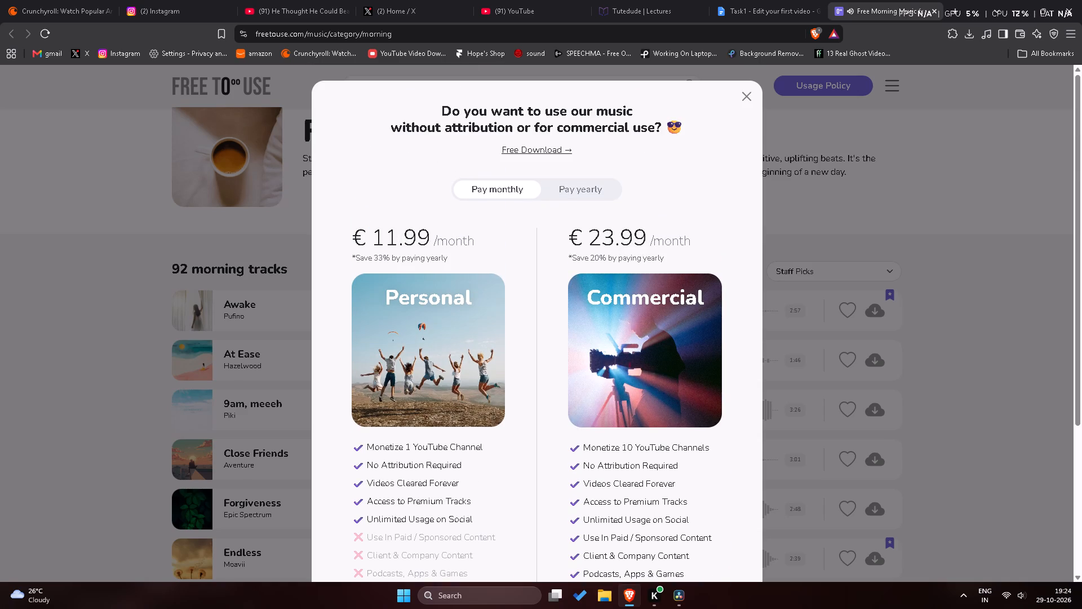
{"action": "left_click", "coordinate": [600, 196]}
{"action": "scroll", "coordinate": [602, 204], "scroll_direction": "down", "scroll_amount": 8}
{"action": "scroll", "coordinate": [643, 303], "scroll_direction": "up", "scroll_amount": 5}
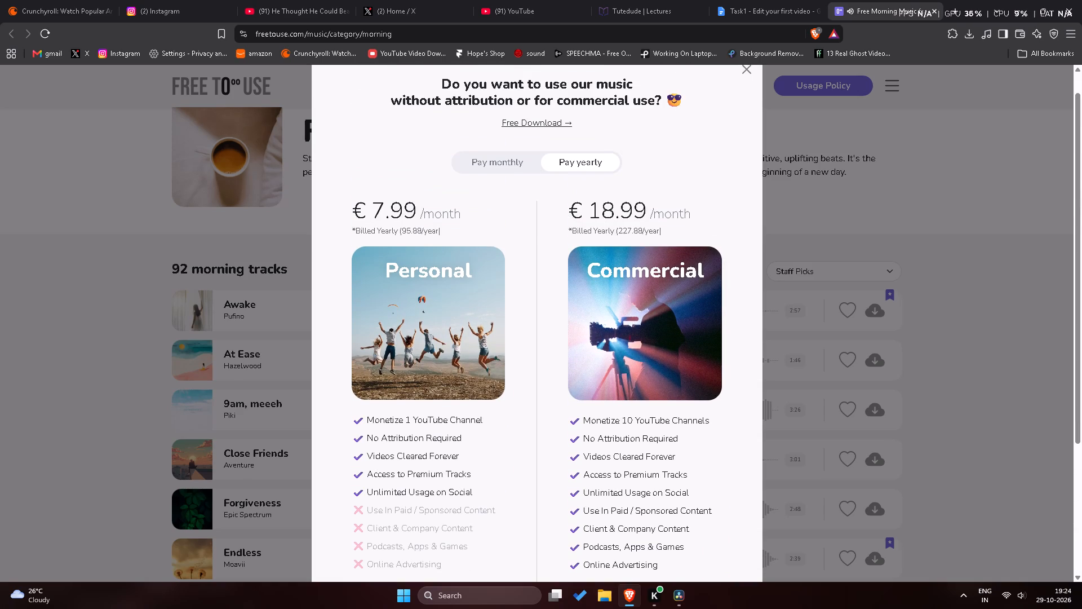
{"action": "left_click", "coordinate": [524, 124]}
Save the "Close Friends" MP3 in the sounds folder on New Volume (D:), dismiss the attribution notice and stop the preview.
{"action": "scroll", "coordinate": [568, 256], "scroll_direction": "down", "scroll_amount": 3}
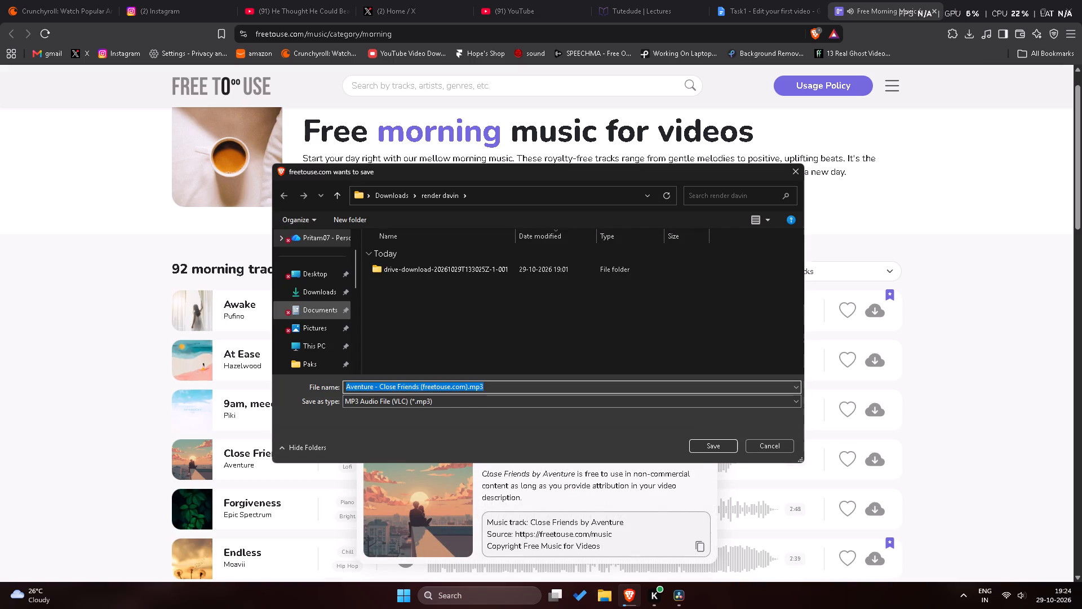
{"action": "scroll", "coordinate": [320, 303], "scroll_direction": "down", "scroll_amount": 7}
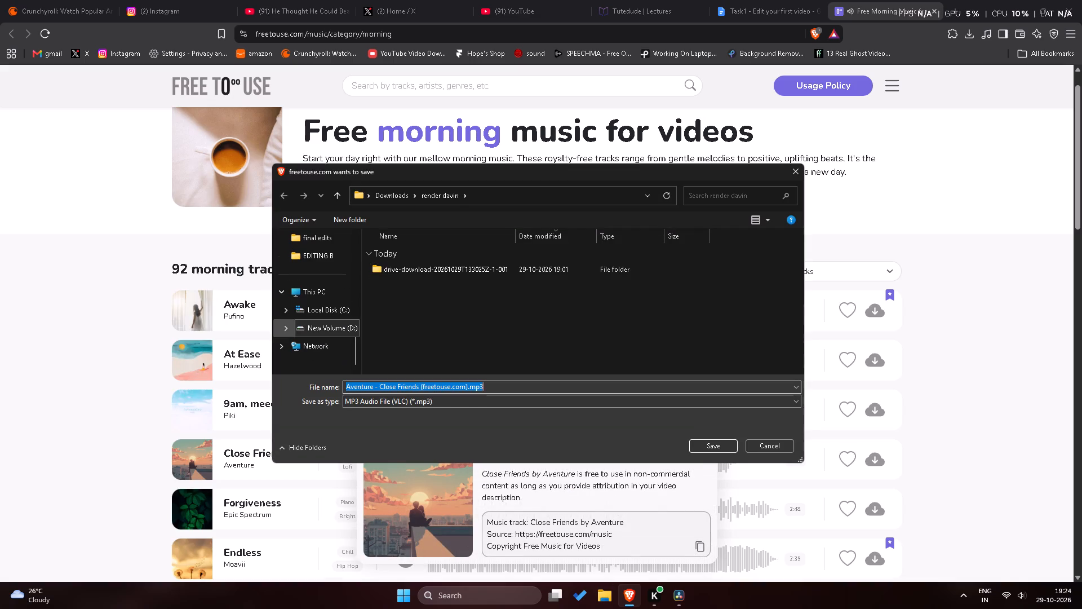
{"action": "left_click", "coordinate": [320, 324]}
{"action": "scroll", "coordinate": [406, 293], "scroll_direction": "down", "scroll_amount": 5}
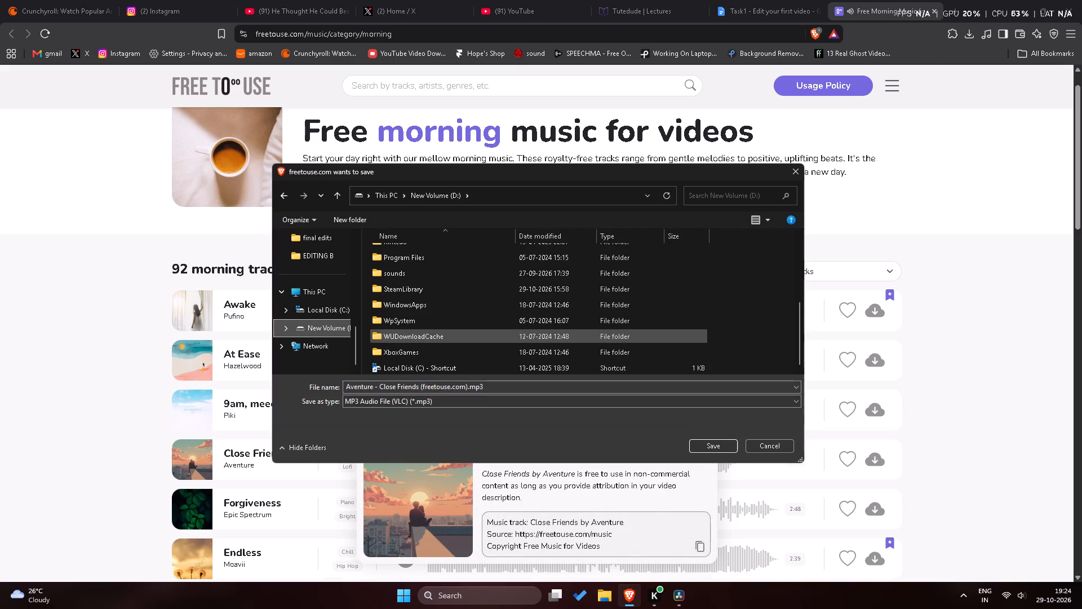
{"action": "scroll", "coordinate": [420, 330], "scroll_direction": "down", "scroll_amount": 4}
{"action": "double_click", "coordinate": [410, 276]}
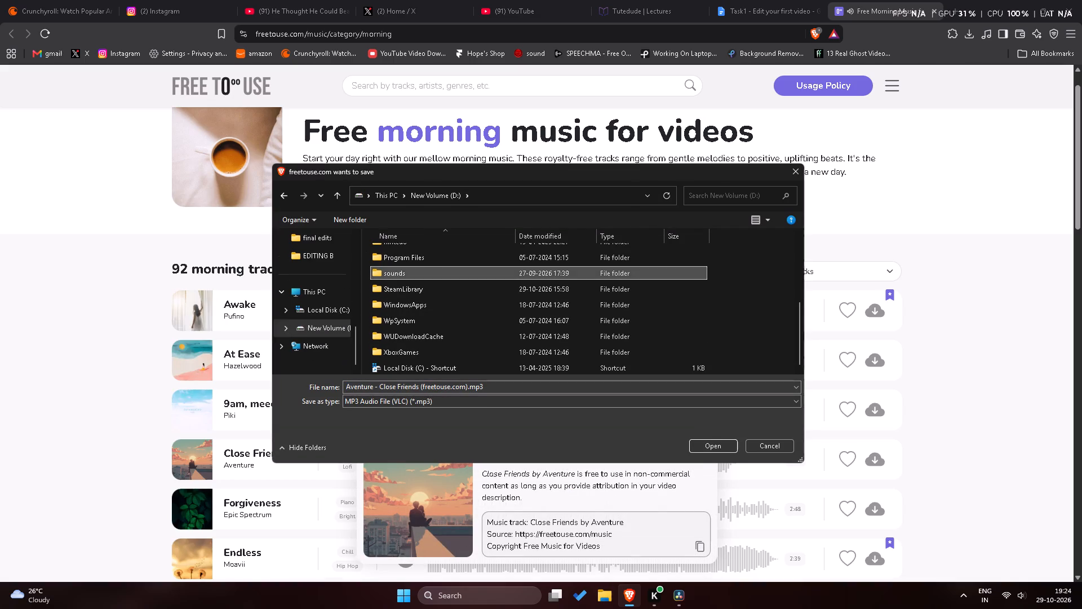
{"action": "scroll", "coordinate": [408, 280], "scroll_direction": "up", "scroll_amount": 2}
{"action": "scroll", "coordinate": [405, 288], "scroll_direction": "down", "scroll_amount": 6}
{"action": "scroll", "coordinate": [413, 316], "scroll_direction": "up", "scroll_amount": 7}
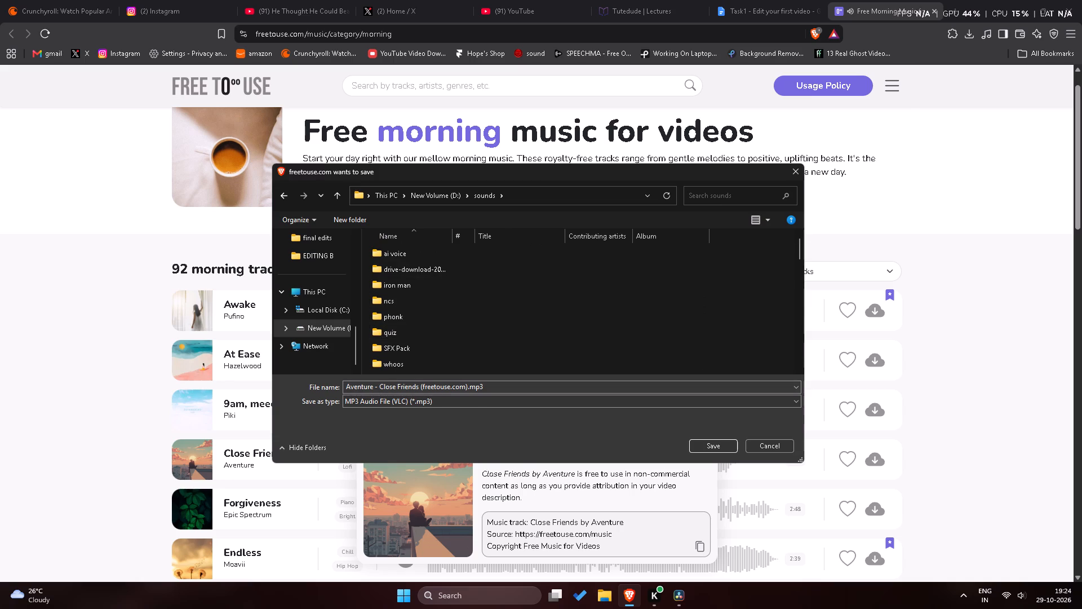
{"action": "scroll", "coordinate": [428, 336], "scroll_direction": "down", "scroll_amount": 1}
{"action": "scroll", "coordinate": [428, 337], "scroll_direction": "up", "scroll_amount": 3}
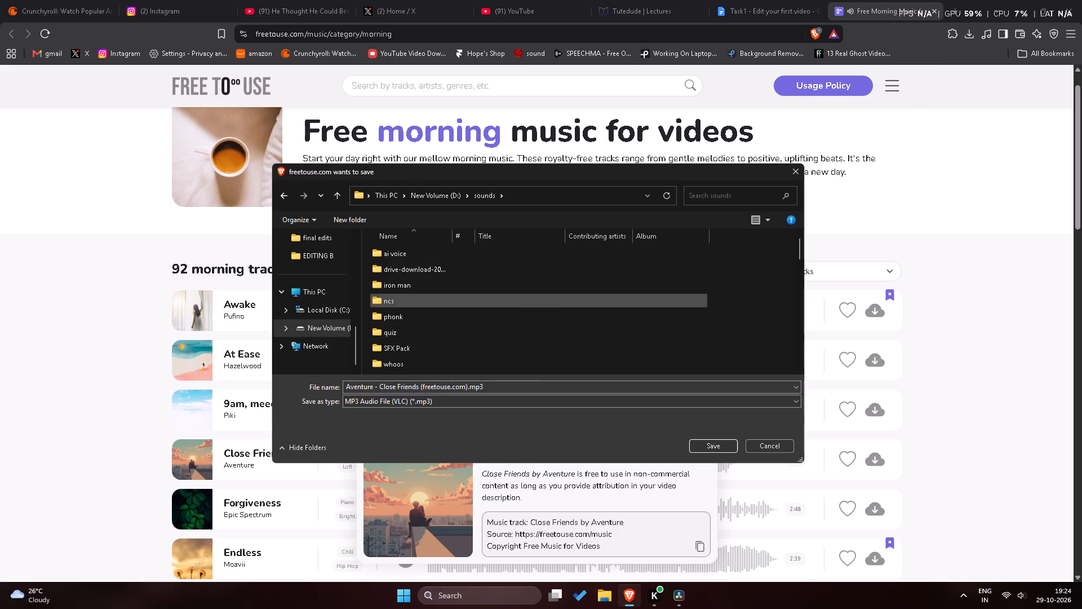
{"action": "scroll", "coordinate": [414, 337], "scroll_direction": "down", "scroll_amount": 12}
{"action": "left_click", "coordinate": [700, 448]}
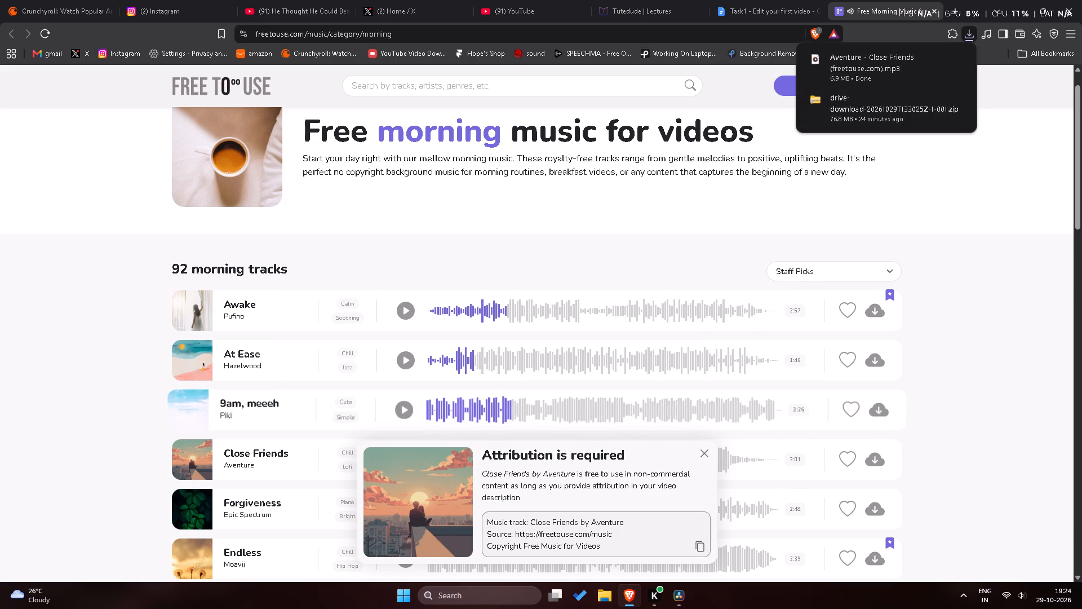
{"action": "left_click", "coordinate": [702, 454]}
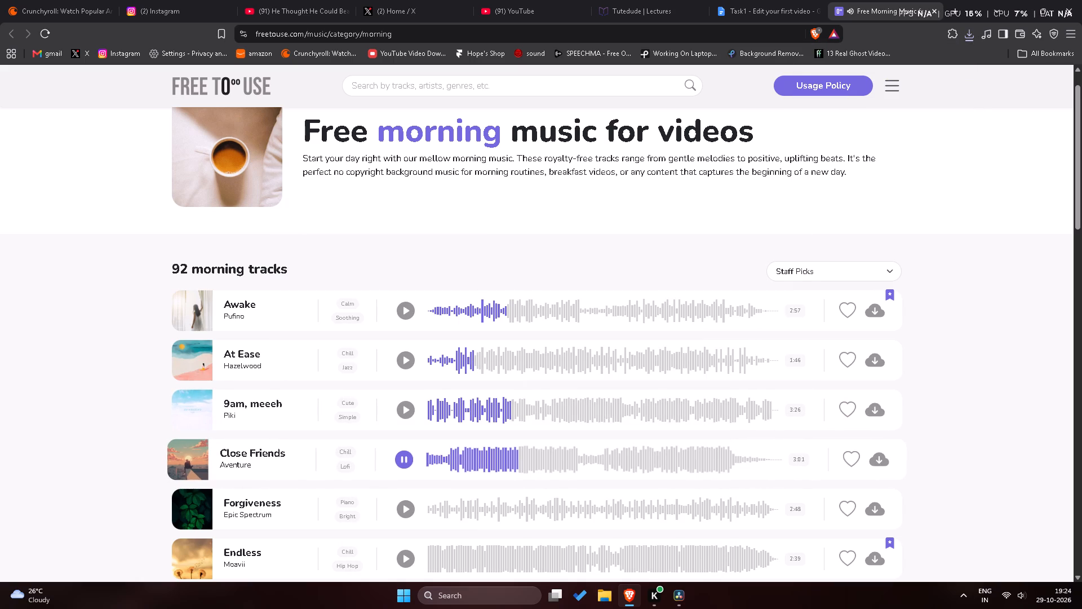
{"action": "left_click", "coordinate": [405, 462]}
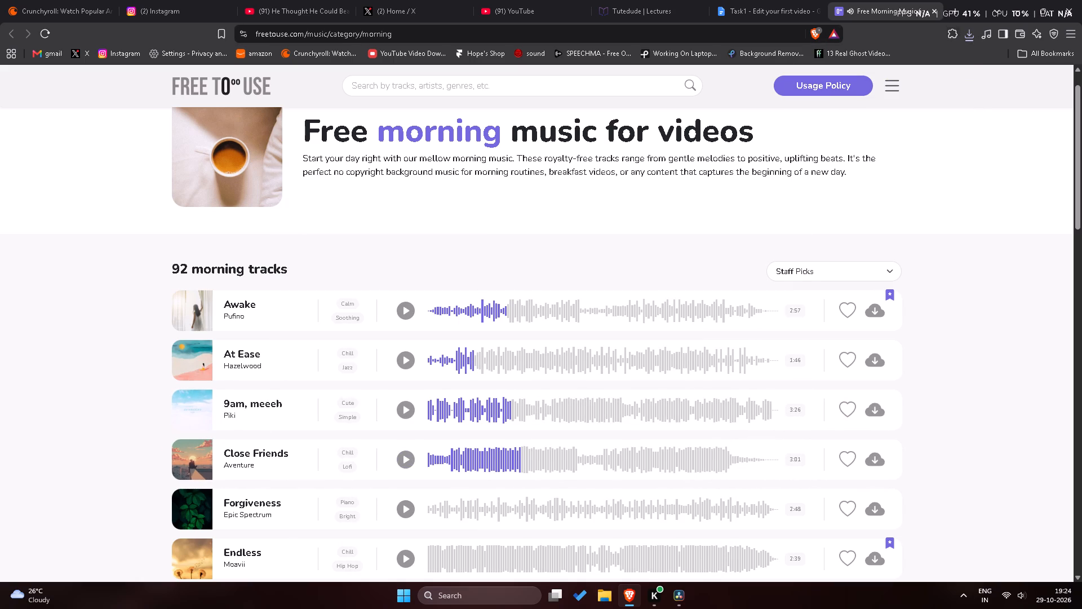
Bring the downloaded "Close Friends" MP3 into DaVinci Resolve on Audio 1, starting at the beginning of the timeline.
{"action": "left_click", "coordinate": [968, 37]}
{"action": "left_click_drag", "start_coordinate": [868, 86], "coordinate": [682, 595]}
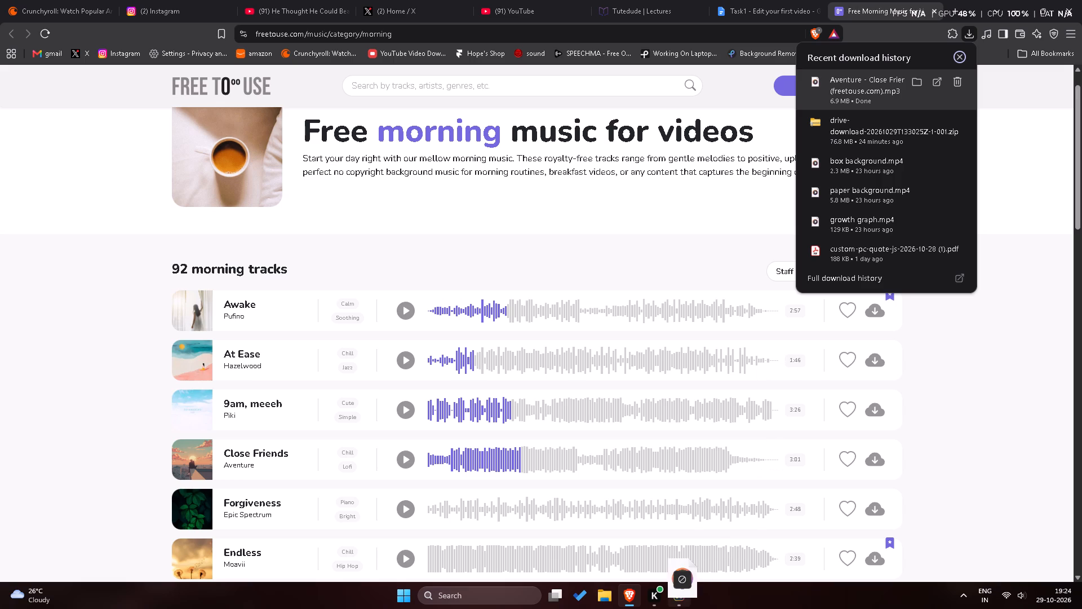
{"action": "left_click_drag", "start_coordinate": [682, 595], "coordinate": [147, 476]}
Play the edit with its music from the start through the first caption, and scrub back to check the opening clips.
{"action": "key", "text": "space"}
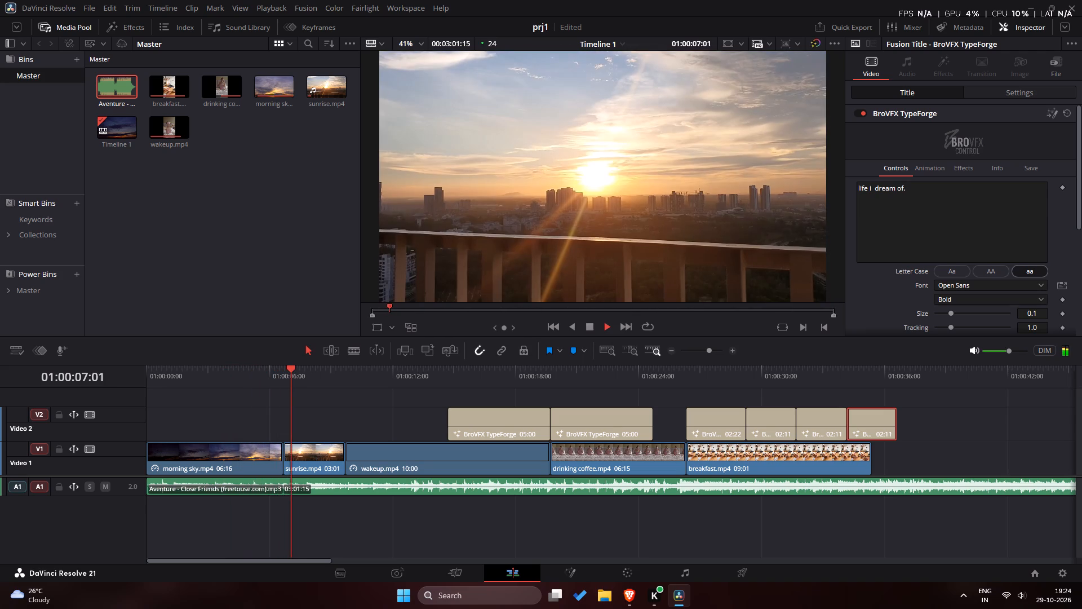
{"action": "key", "text": "space"}
{"action": "left_click_drag", "start_coordinate": [292, 372], "coordinate": [127, 381]}
{"action": "key", "text": "space"}
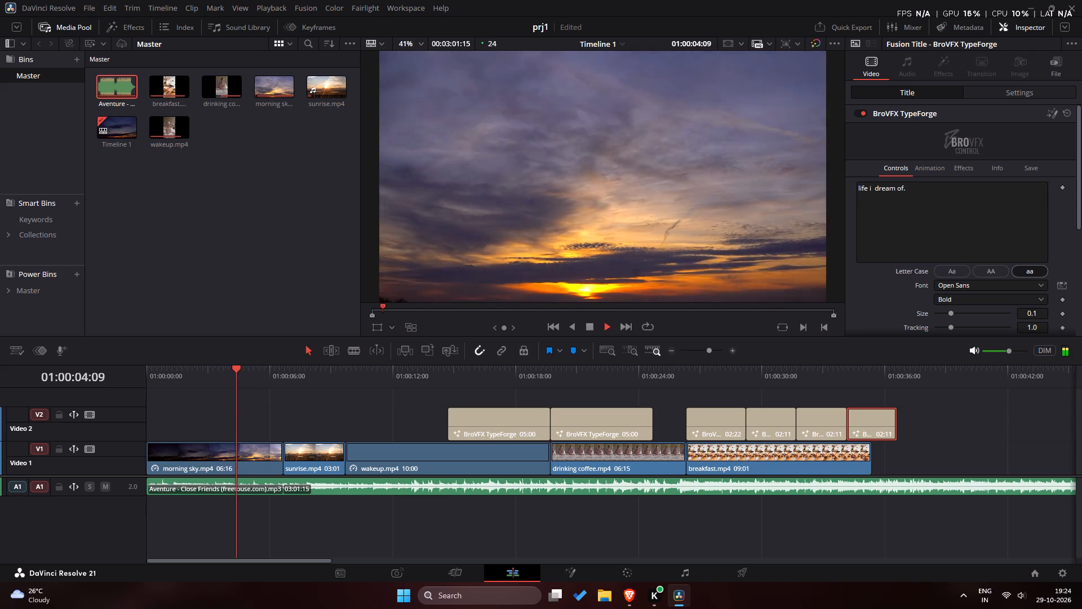
{"action": "key", "text": "space"}
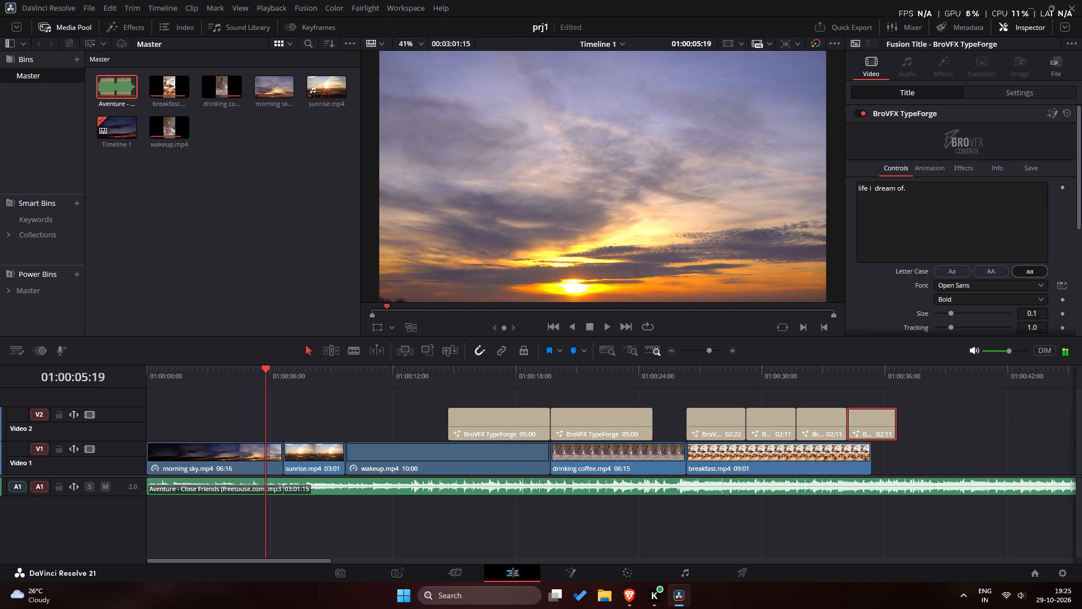
{"action": "key", "text": "space"}
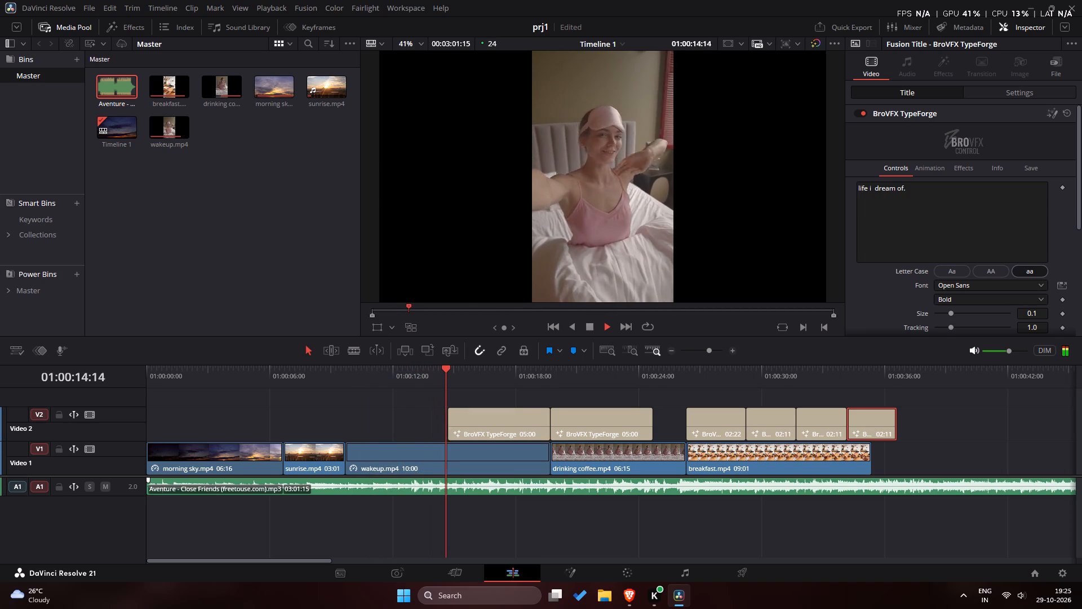
{"action": "key", "text": "space"}
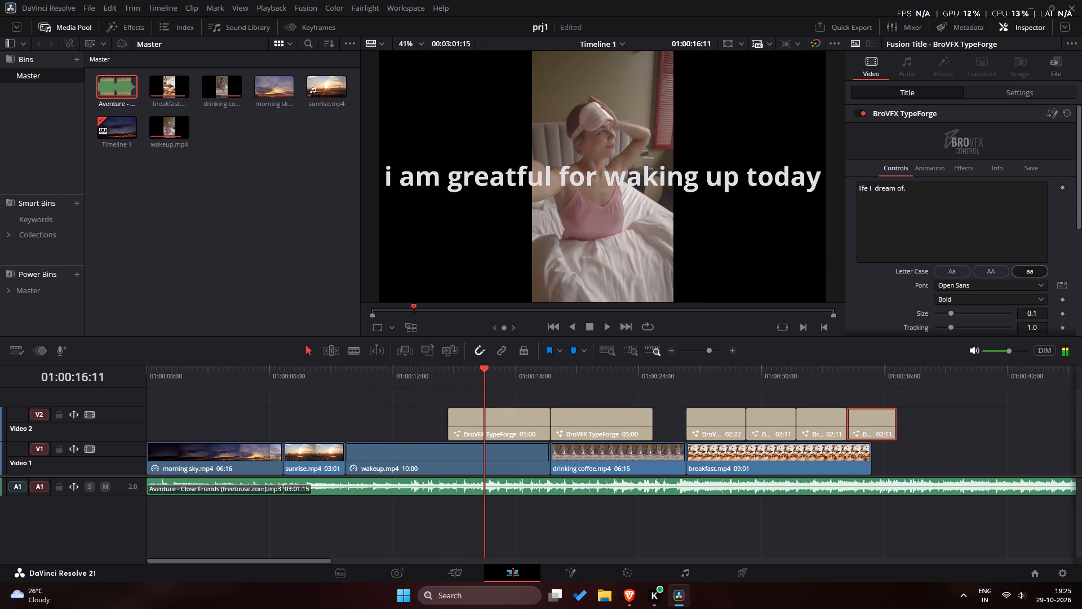
{"action": "left_click_drag", "start_coordinate": [487, 375], "coordinate": [218, 385]}
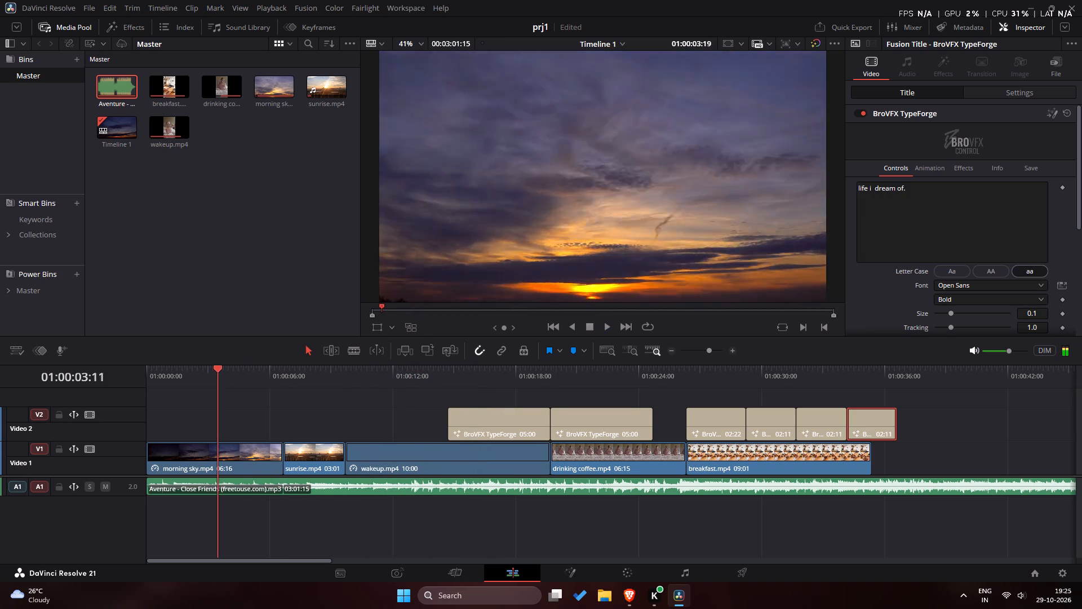
{"action": "left_click_drag", "start_coordinate": [218, 385], "coordinate": [375, 416]}
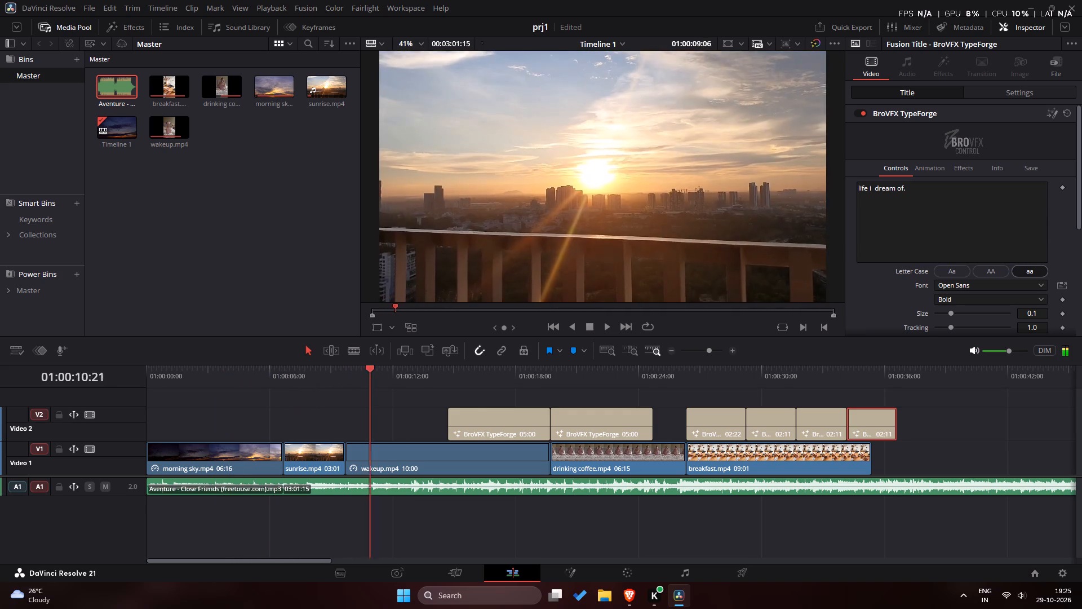
{"action": "left_click_drag", "start_coordinate": [375, 416], "coordinate": [357, 439]}
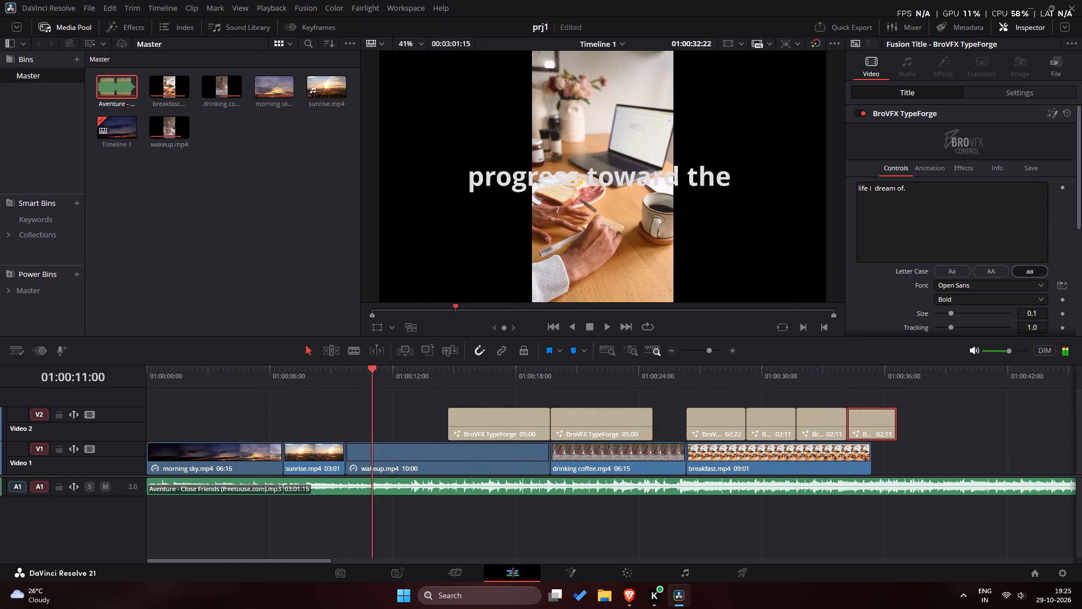
{"action": "left_click_drag", "start_coordinate": [357, 439], "coordinate": [336, 440]}
Switch the project's timeline format to vertical resolution, 1080 x 1920 HD, and save the project settings.
{"action": "left_click", "coordinate": [1066, 574]}
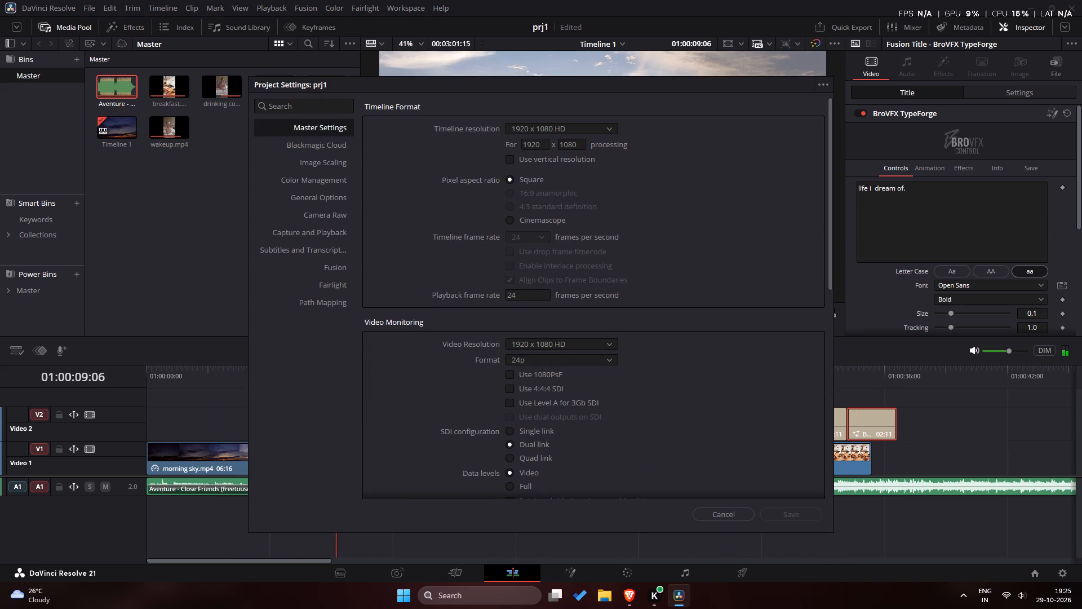
{"action": "left_click", "coordinate": [507, 164]}
{"action": "left_click", "coordinate": [790, 509]}
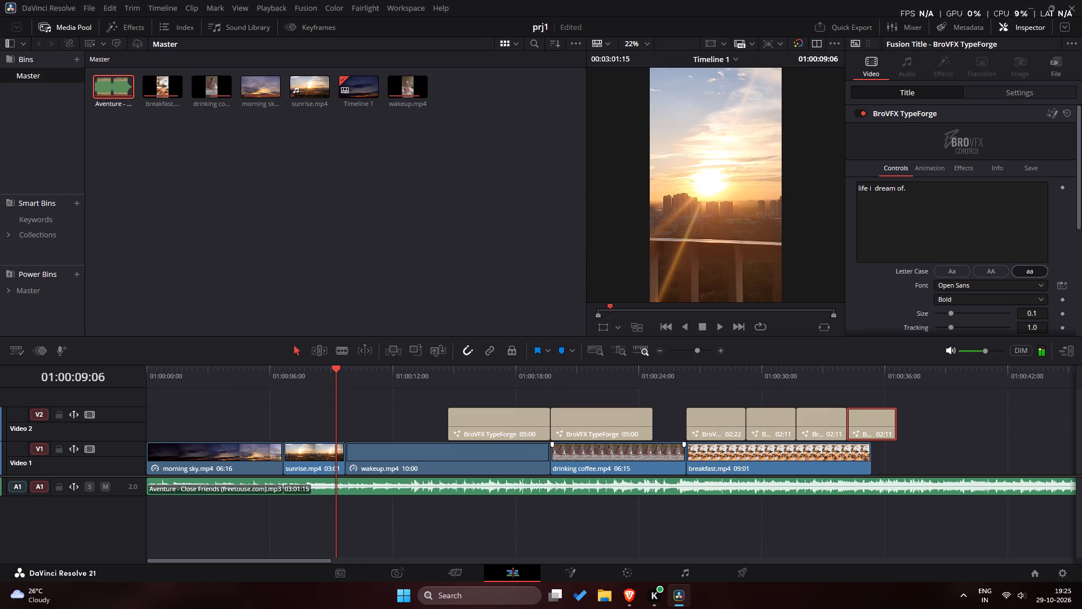
Play the vertical edit with its music from the start of the timeline through the start of the first caption.
{"action": "left_click_drag", "start_coordinate": [328, 378], "coordinate": [139, 383]}
{"action": "key", "text": "space"}
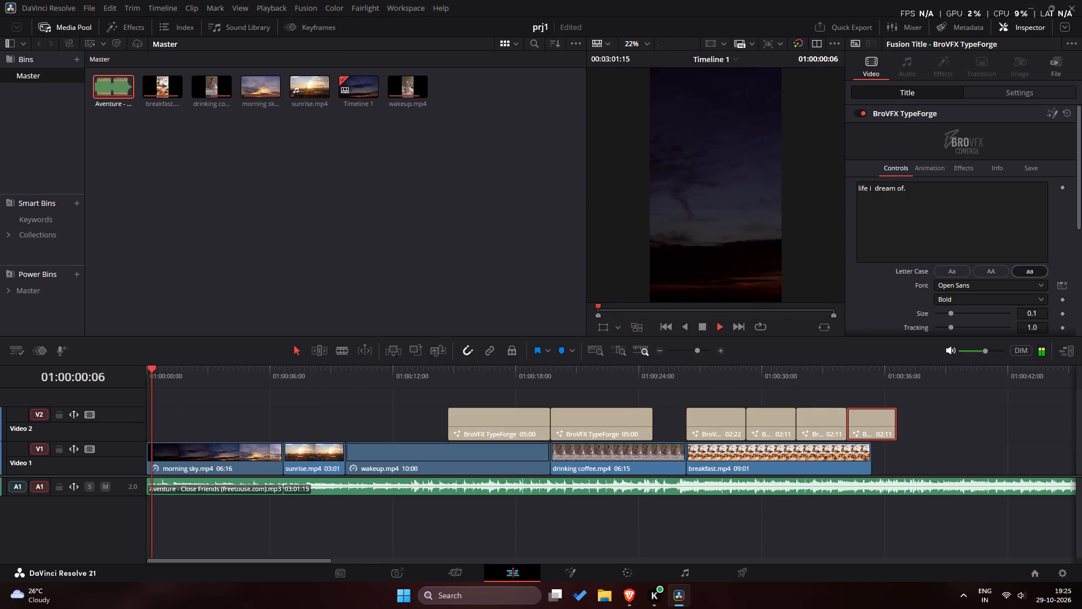
{"action": "left_click", "coordinate": [219, 452]}
{"action": "key", "text": "space"}
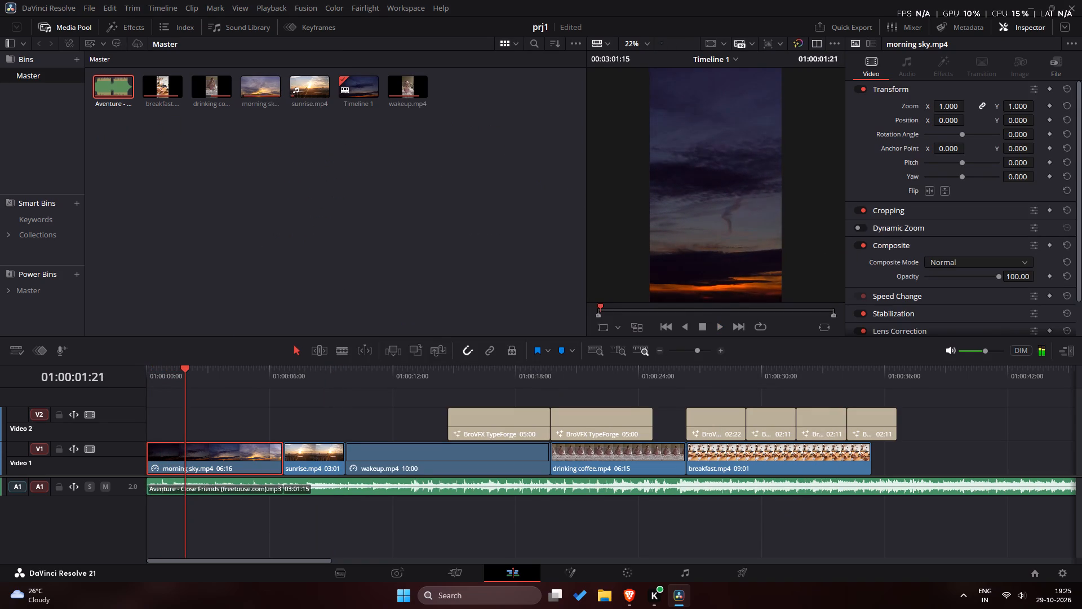
{"action": "key", "text": "space"}
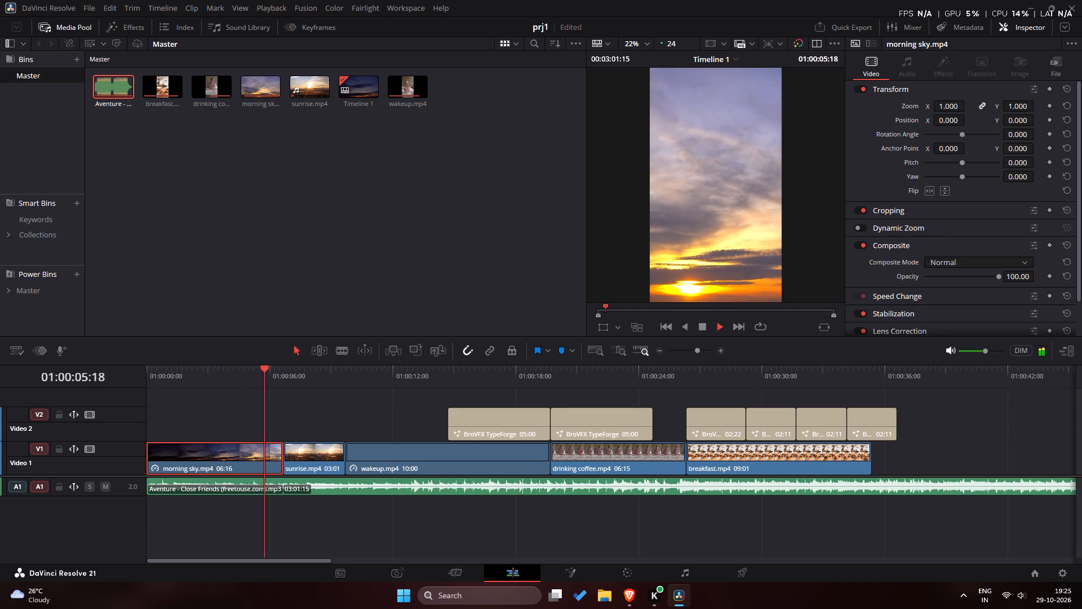
{"action": "left_click", "coordinate": [316, 406]}
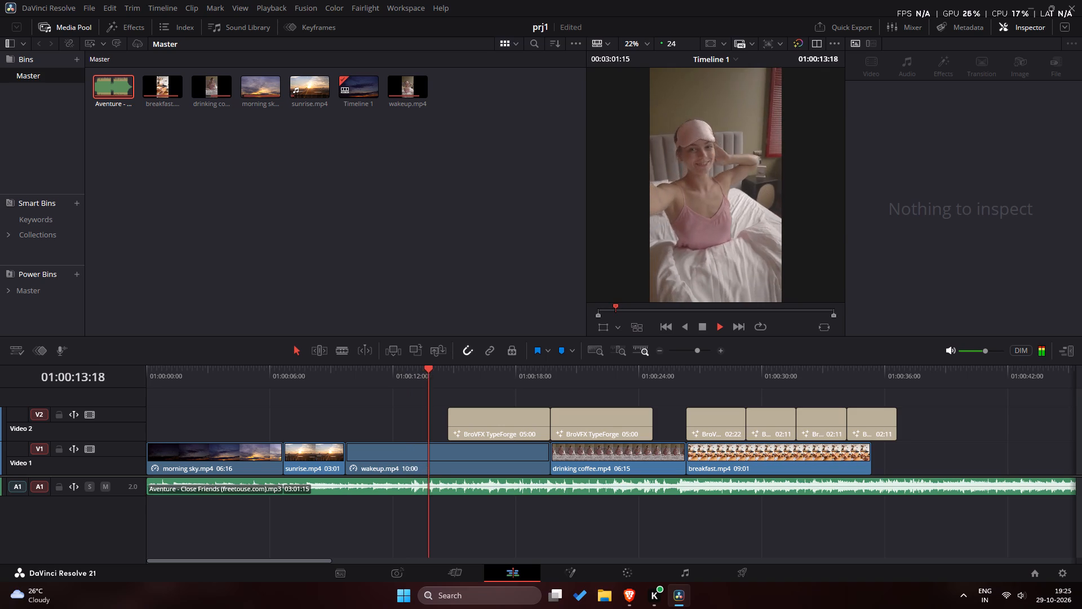
{"action": "key", "text": "space"}
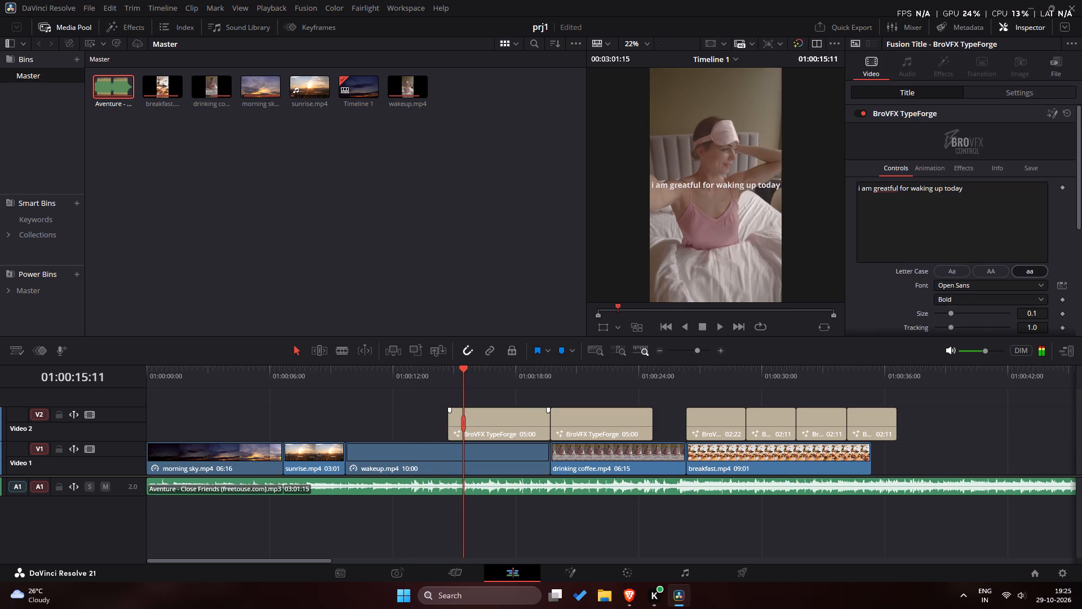
Replay the wakeup clip before the first caption and move that caption earlier on Video 2, starting at 01:00:14:01.
{"action": "left_click_drag", "start_coordinate": [463, 372], "coordinate": [394, 373]}
{"action": "key", "text": "space"}
{"action": "key", "text": "space"}
{"action": "key", "text": "space"}
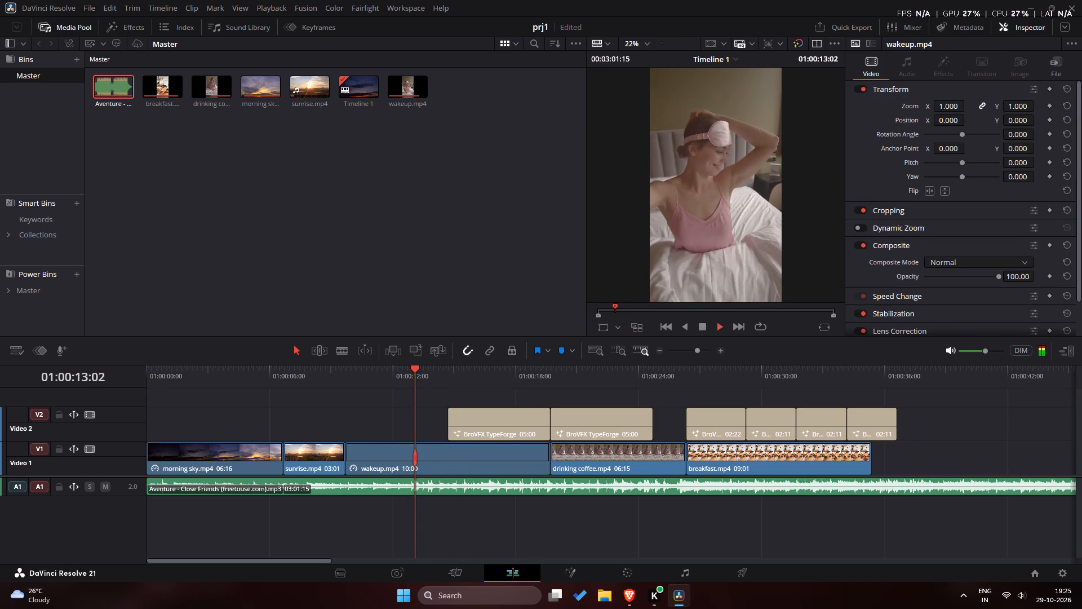
{"action": "key", "text": "space"}
{"action": "key", "text": "space"}
{"action": "key", "text": "space"}
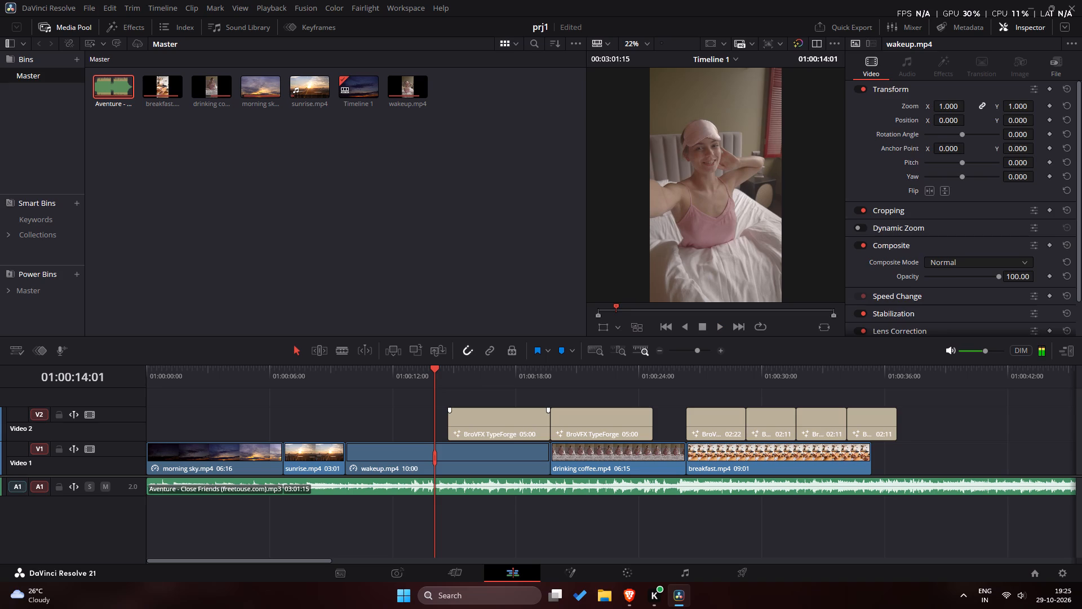
{"action": "left_click_drag", "start_coordinate": [475, 429], "coordinate": [462, 429]}
Play the rest of the edit to the last caption, then scrub through the timeline to review the clips and captions.
{"action": "key", "text": "space"}
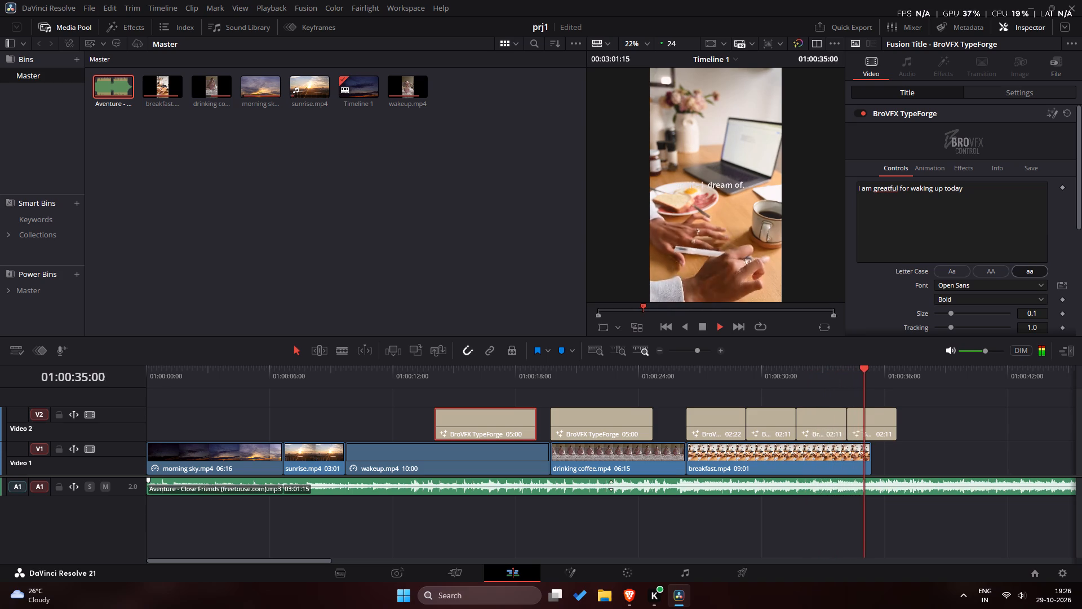
{"action": "key", "text": "space"}
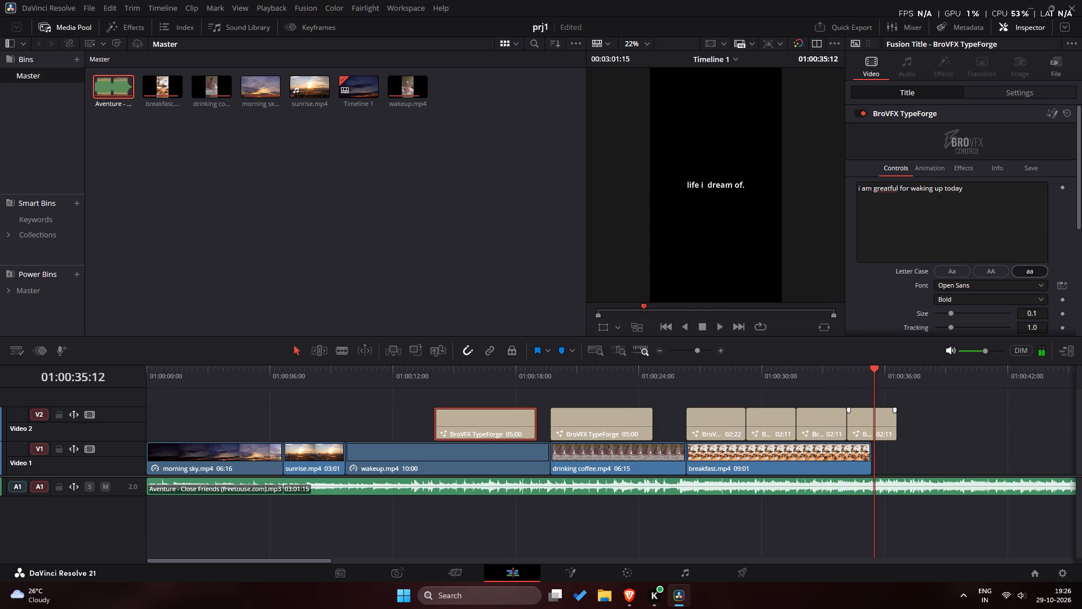
{"action": "left_click_drag", "start_coordinate": [873, 374], "coordinate": [860, 372]}
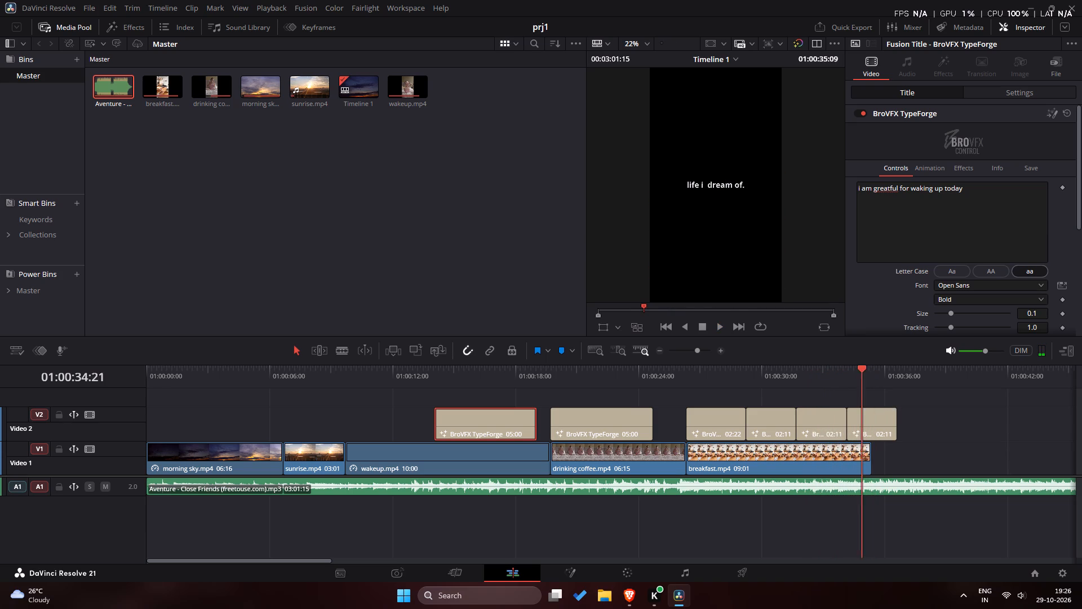
{"action": "left_click_drag", "start_coordinate": [860, 372], "coordinate": [224, 396]}
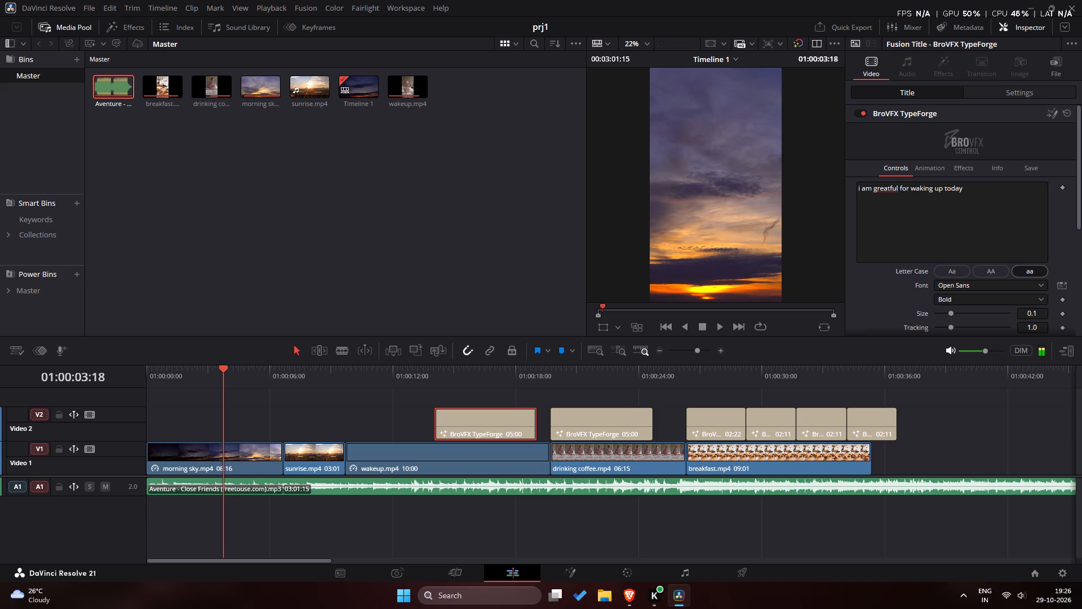
{"action": "left_click_drag", "start_coordinate": [224, 396], "coordinate": [259, 408]}
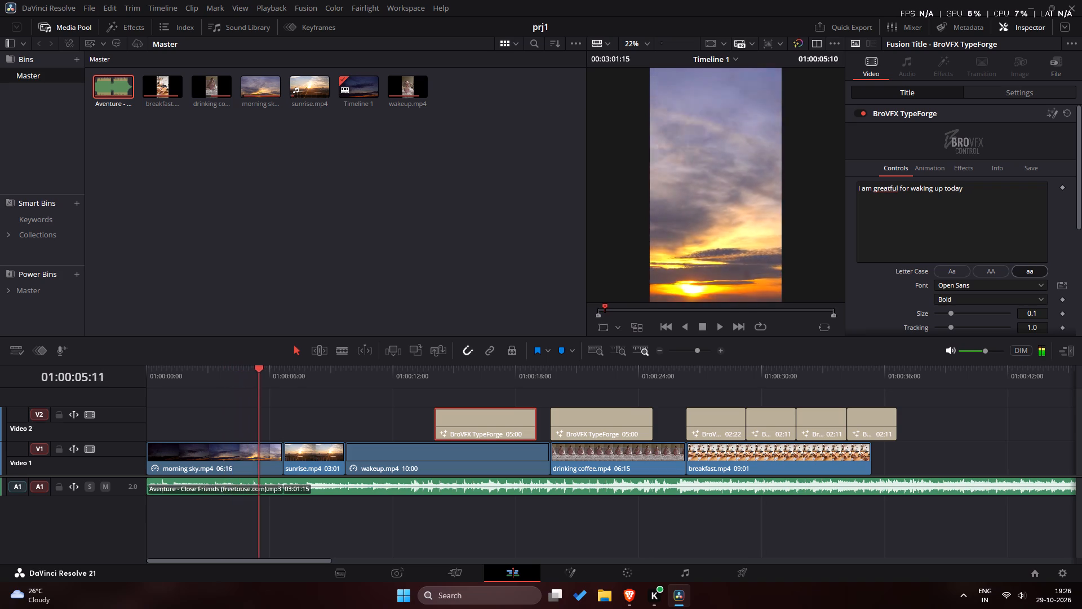
{"action": "left_click_drag", "start_coordinate": [259, 408], "coordinate": [359, 429]}
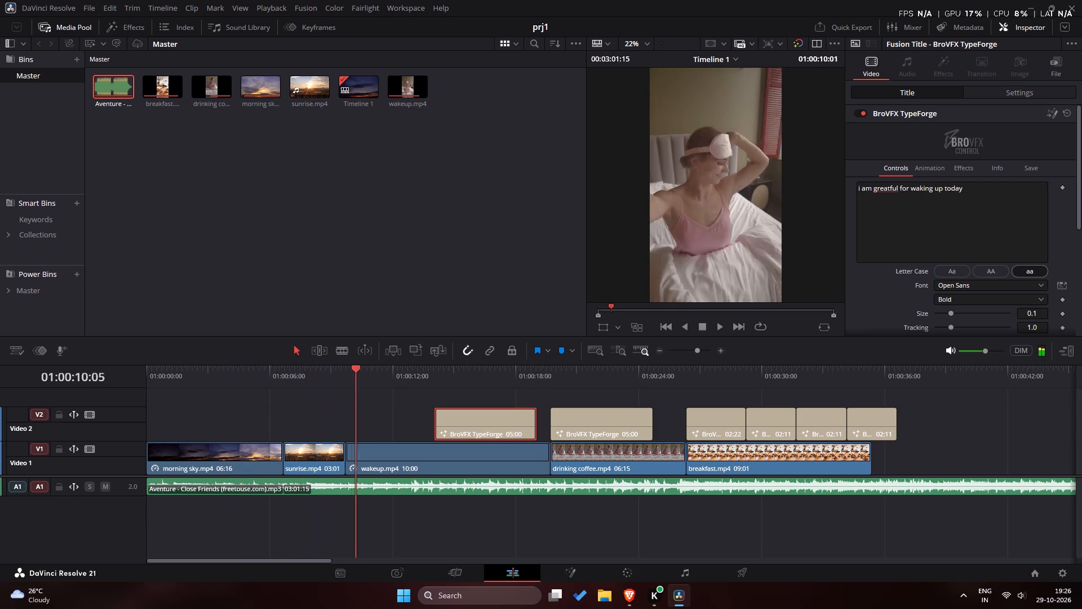
{"action": "left_click_drag", "start_coordinate": [359, 429], "coordinate": [762, 471]}
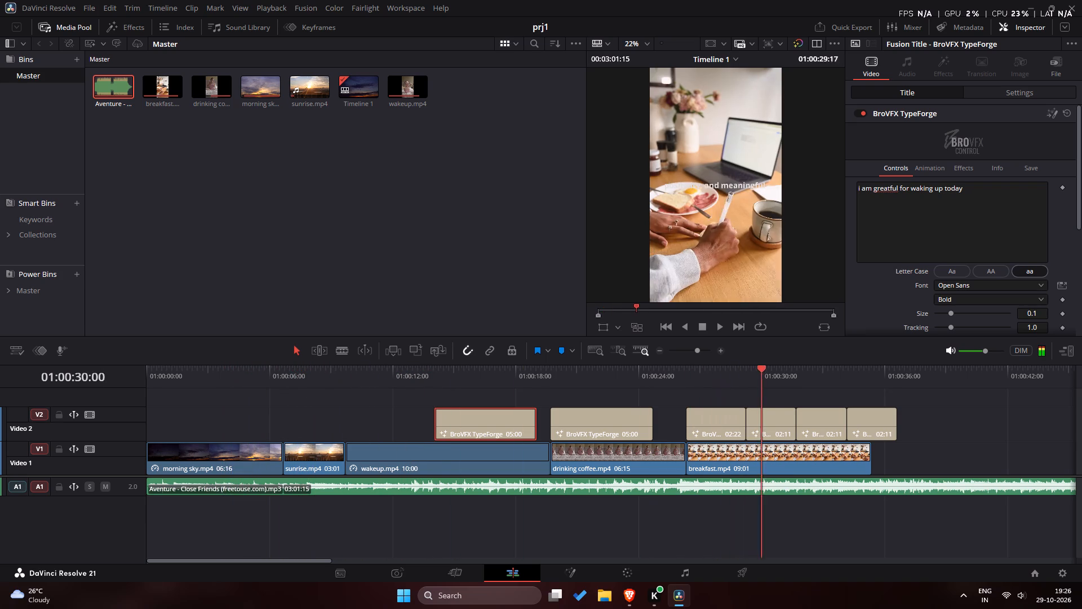
{"action": "left_click_drag", "start_coordinate": [762, 471], "coordinate": [825, 481]}
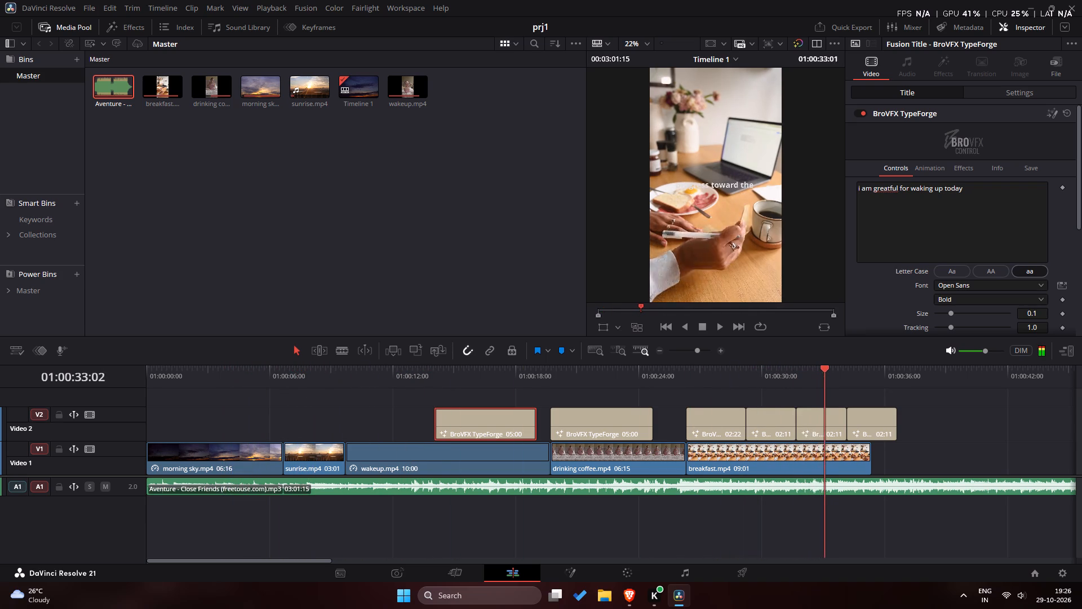
{"action": "left_click_drag", "start_coordinate": [825, 481], "coordinate": [828, 482]}
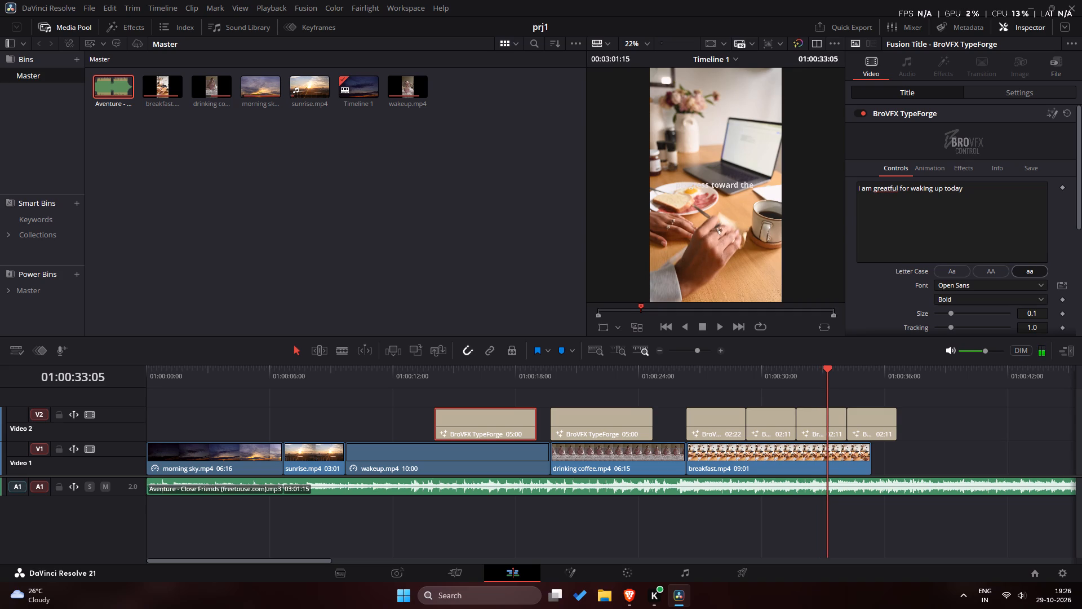
{"action": "left_click_drag", "start_coordinate": [826, 376], "coordinate": [675, 413]}
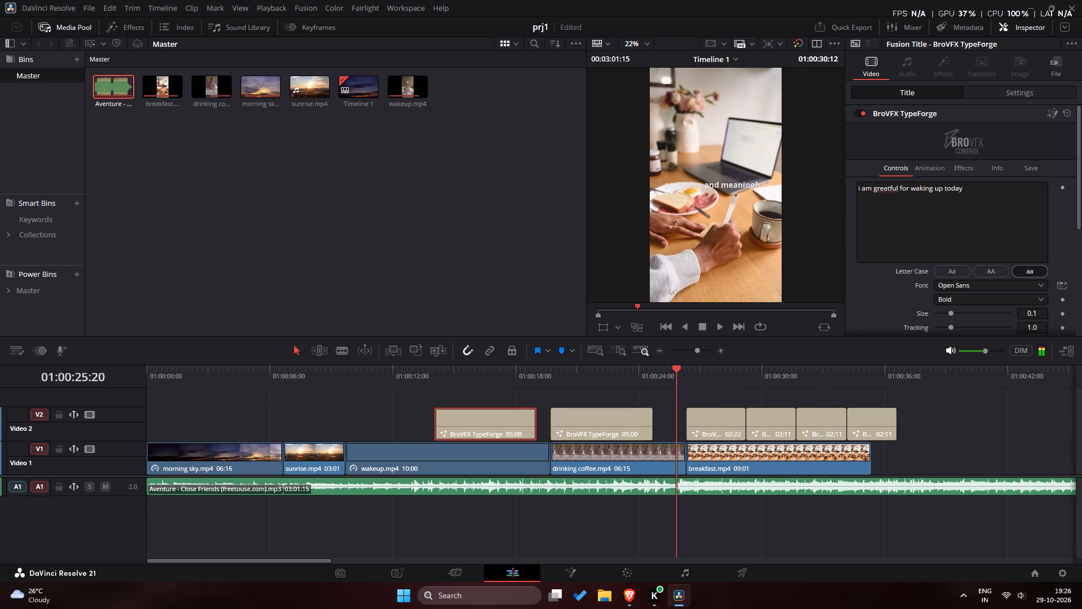
{"action": "left_click_drag", "start_coordinate": [675, 413], "coordinate": [632, 425]}
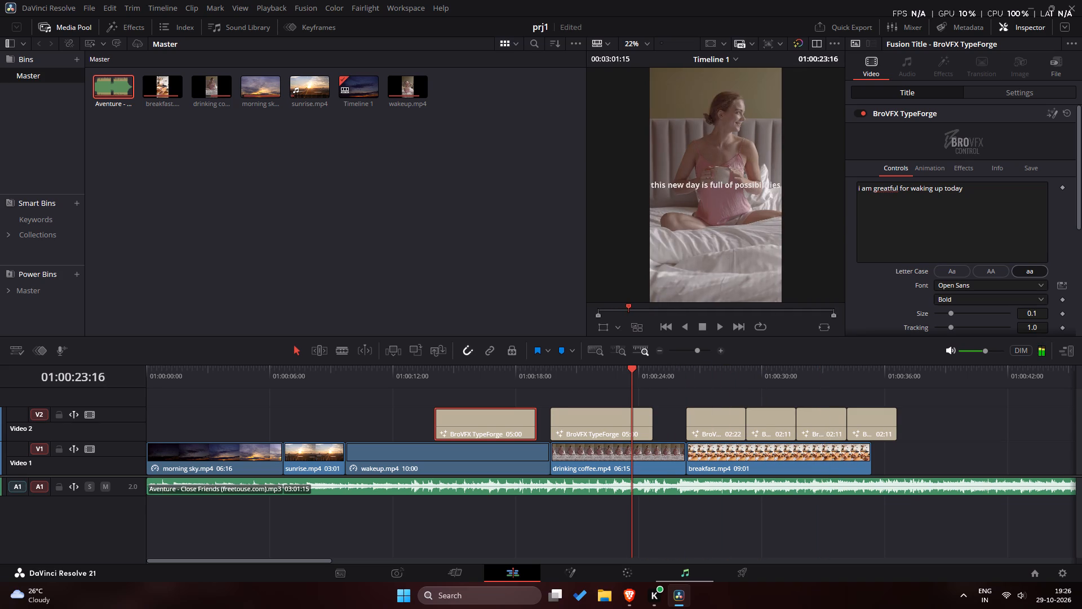